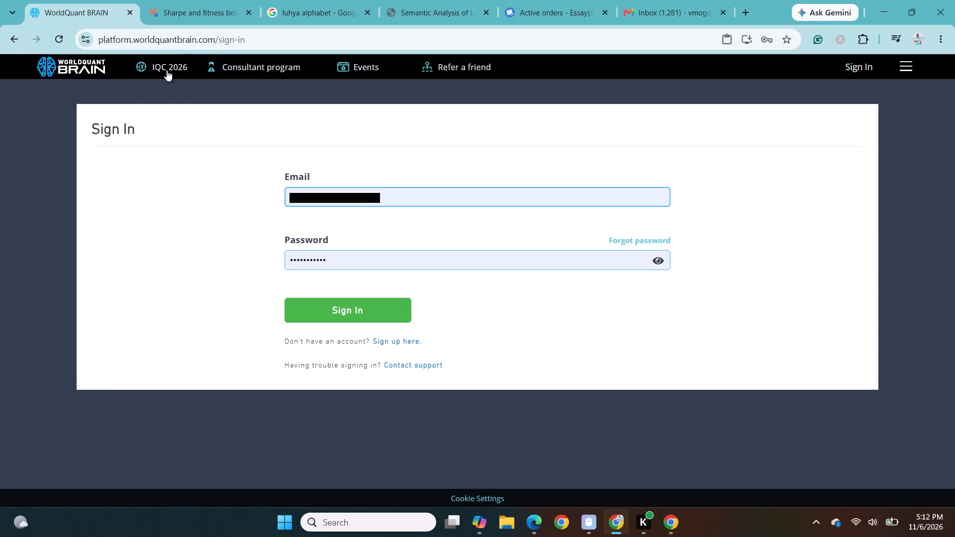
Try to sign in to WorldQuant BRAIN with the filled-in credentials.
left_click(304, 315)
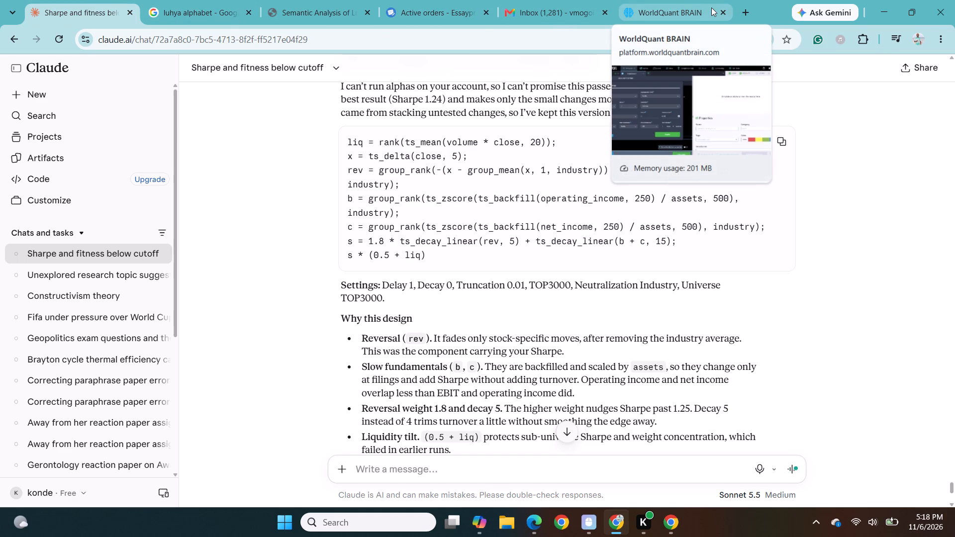
left_click(673, 10)
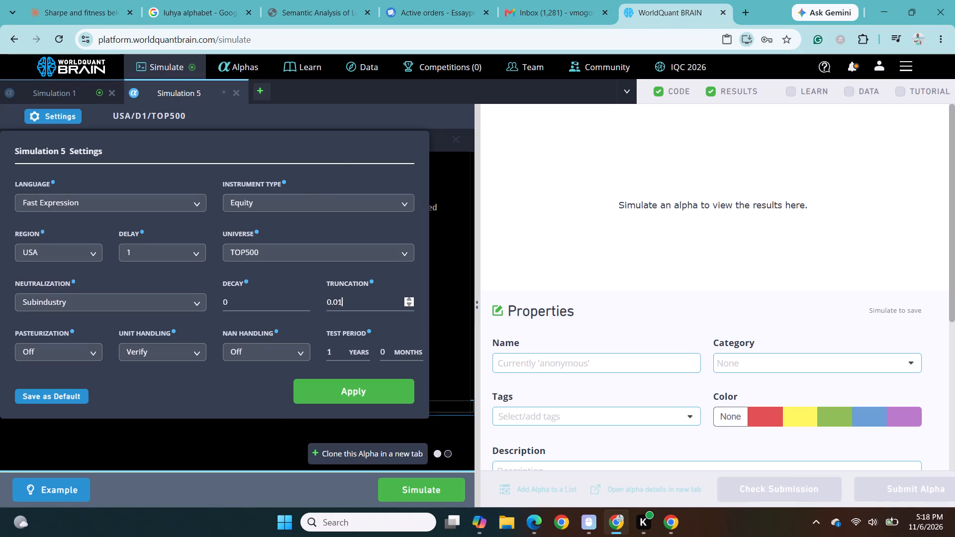
left_click(195, 303)
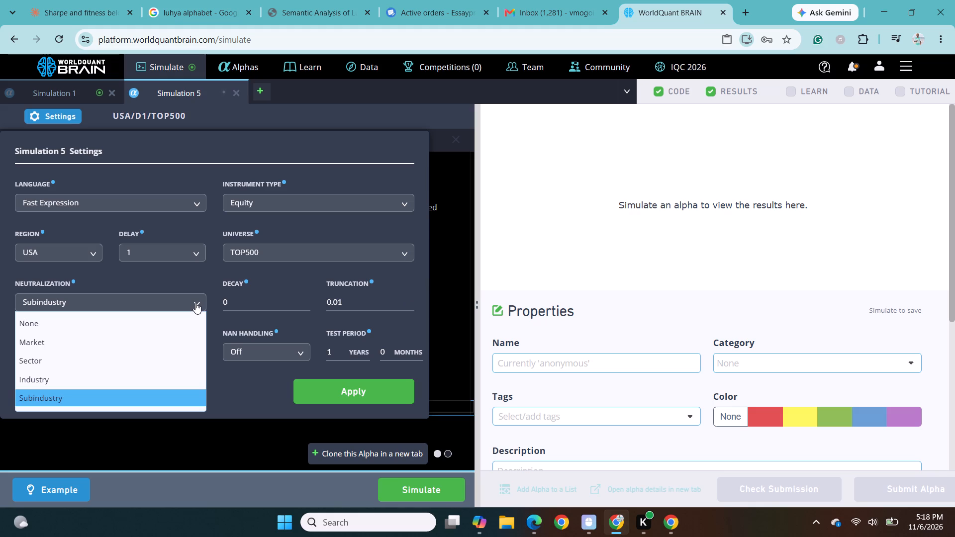
left_click(114, 377)
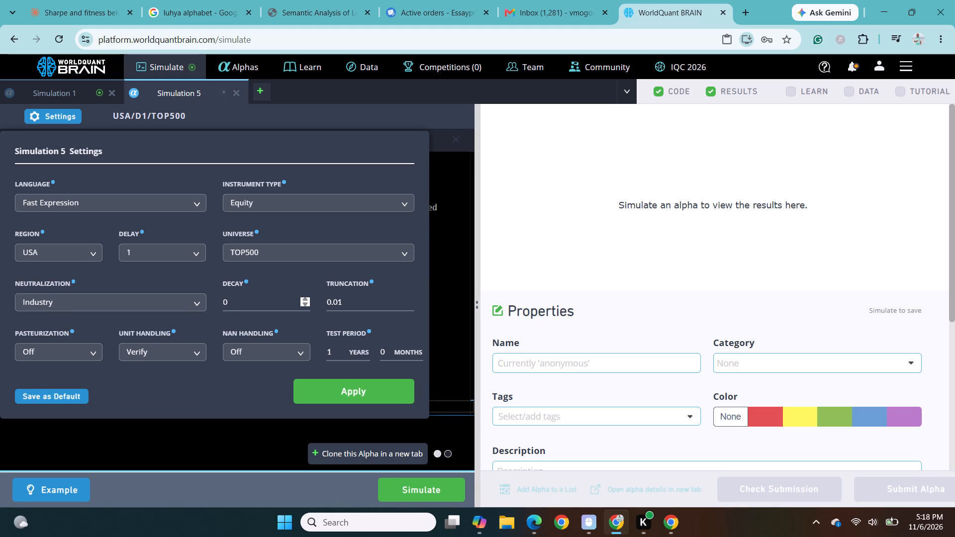
left_click(406, 252)
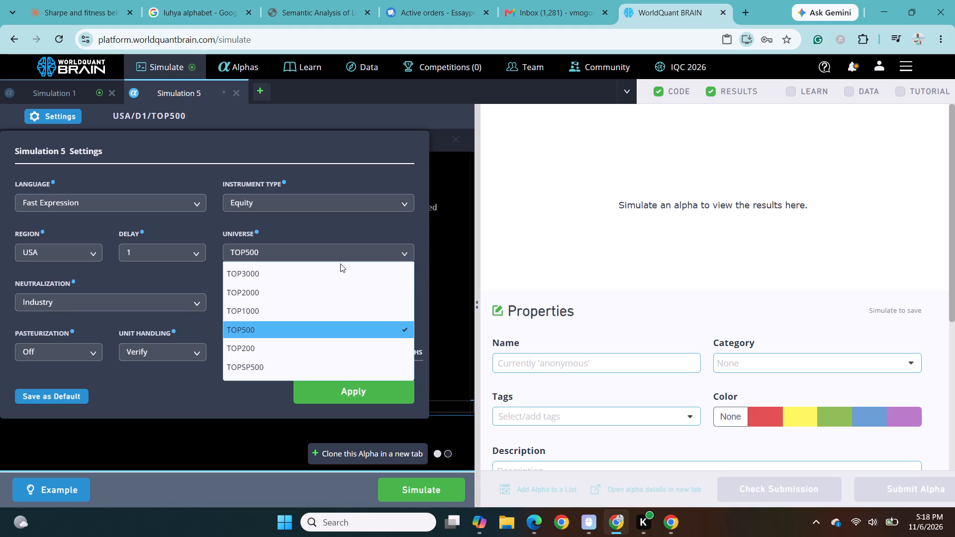
left_click(315, 277)
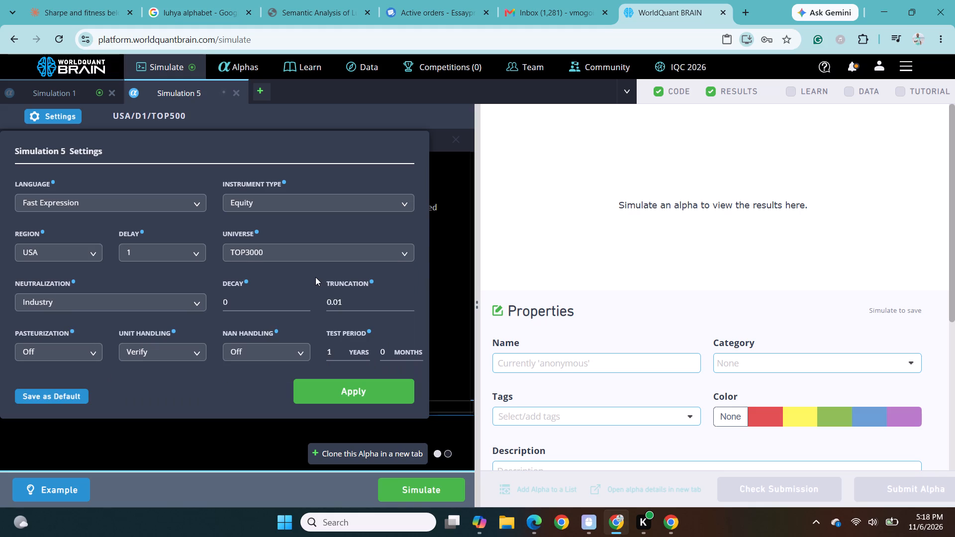
left_click(344, 394)
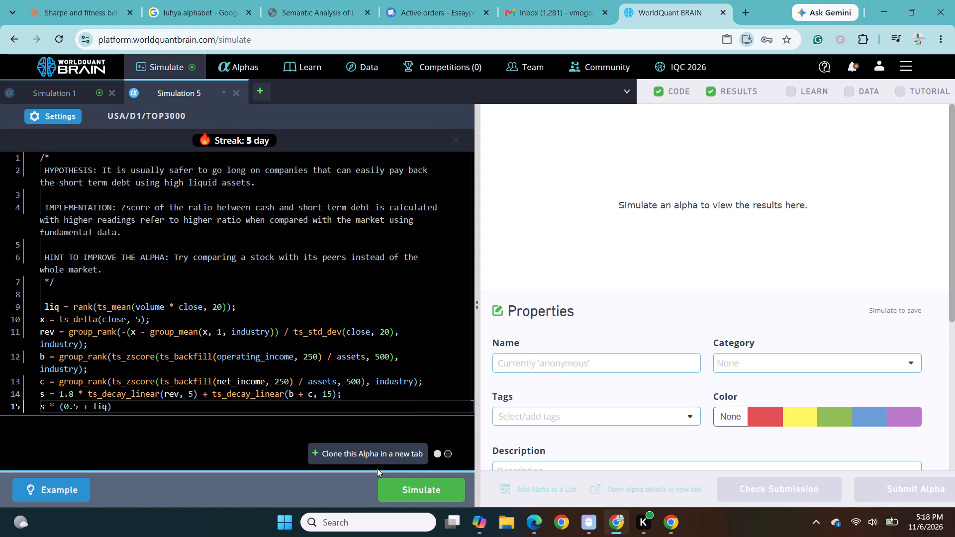
Simulate the alpha in Simulation 5 with the pasted code and the updated settings.
left_click(419, 489)
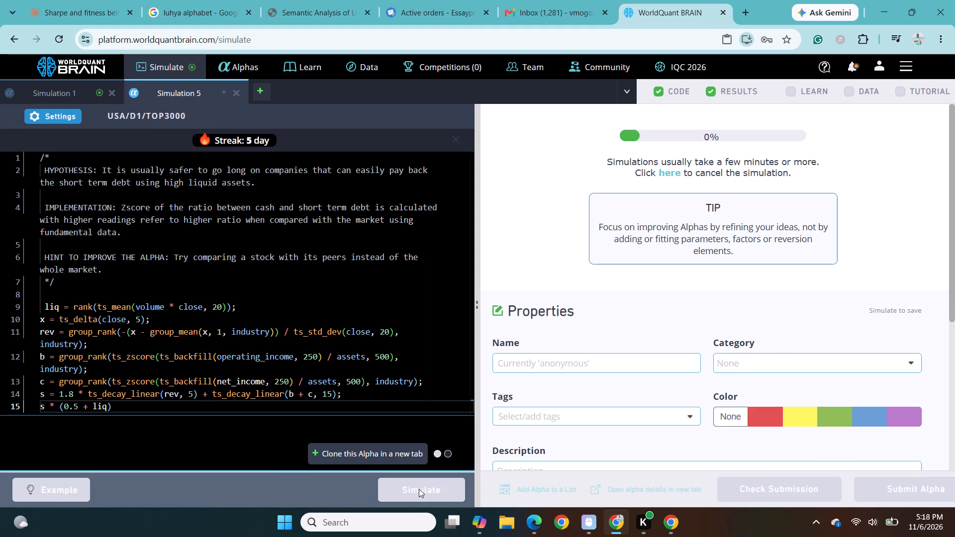
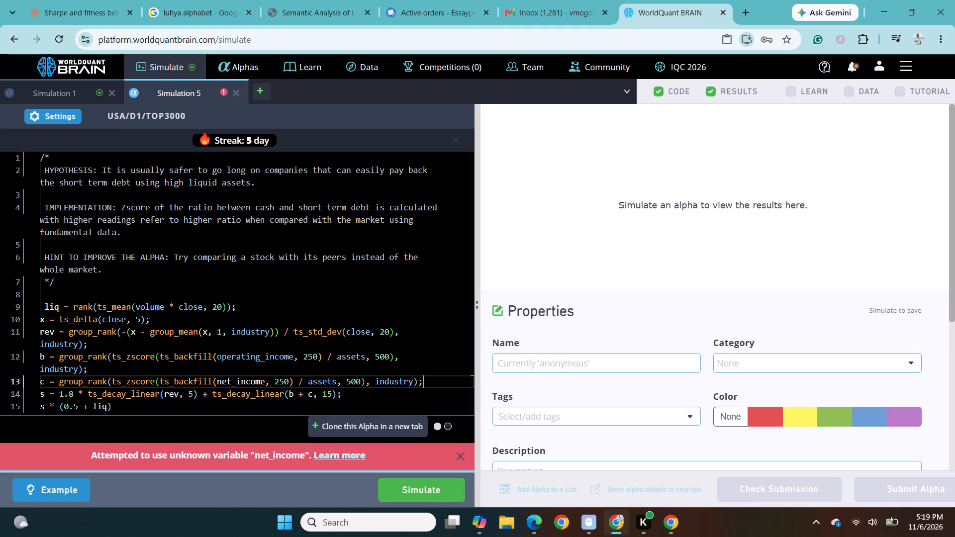
Dismiss the error and delete "(net_income, 250)" after ts_backfill on line 13 of the Simulation 5 code.
left_click(460, 454)
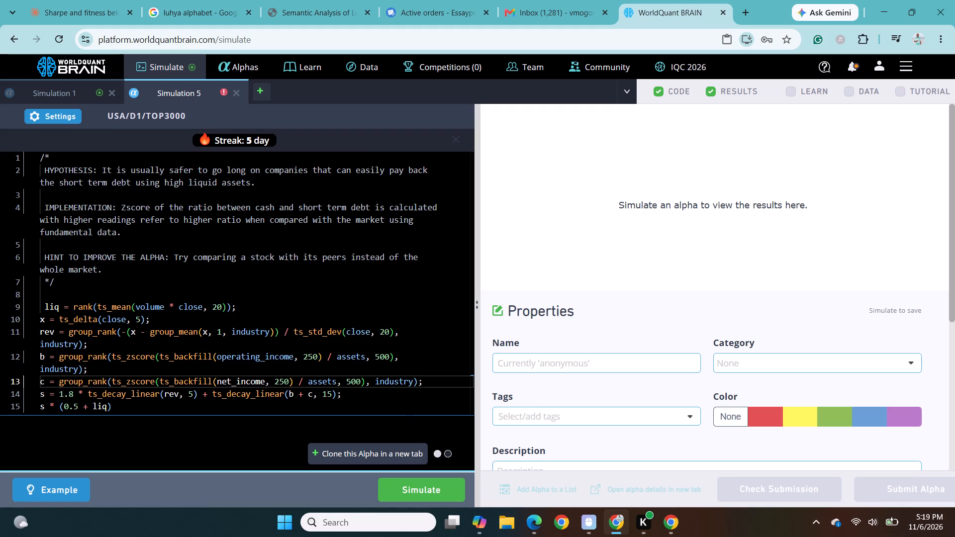
left_click(294, 382)
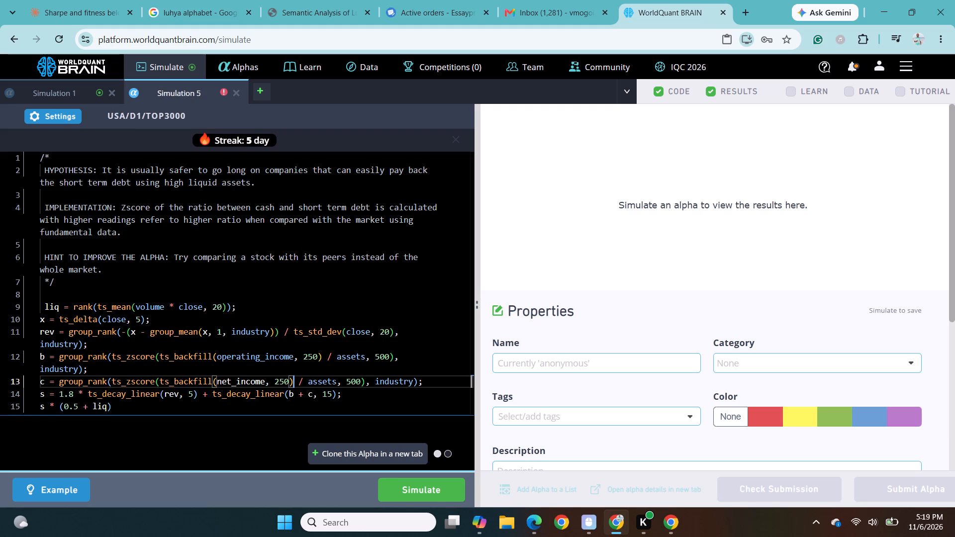
key("BackSpace")
key("BackSpace")
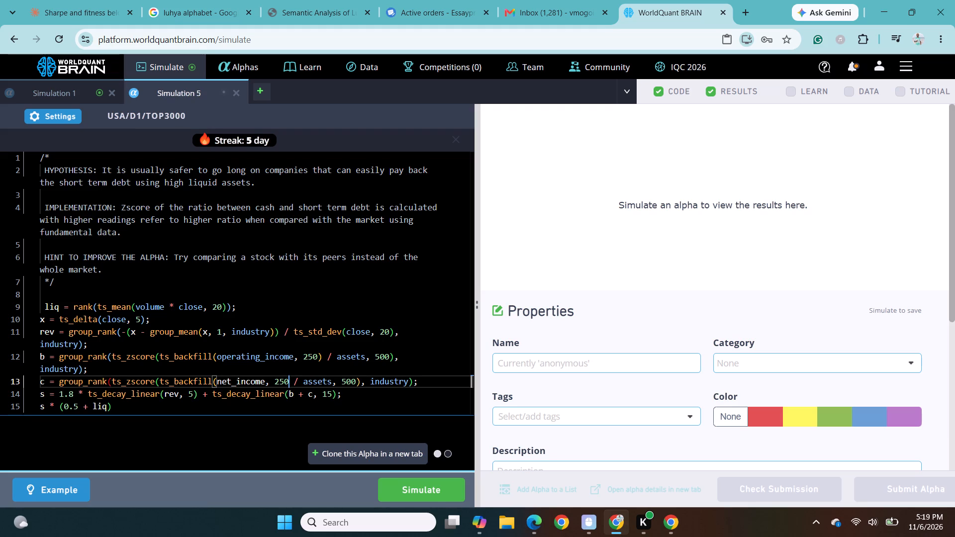
key("BackSpace")
key("BackSpace")
key("BackSpace")
key("BackSpace")
key("BackSpace")
key("BackSpace")
key("BackSpace")
key("BackSpace")
key("BackSpace")
key("BackSpace")
key("BackSpace")
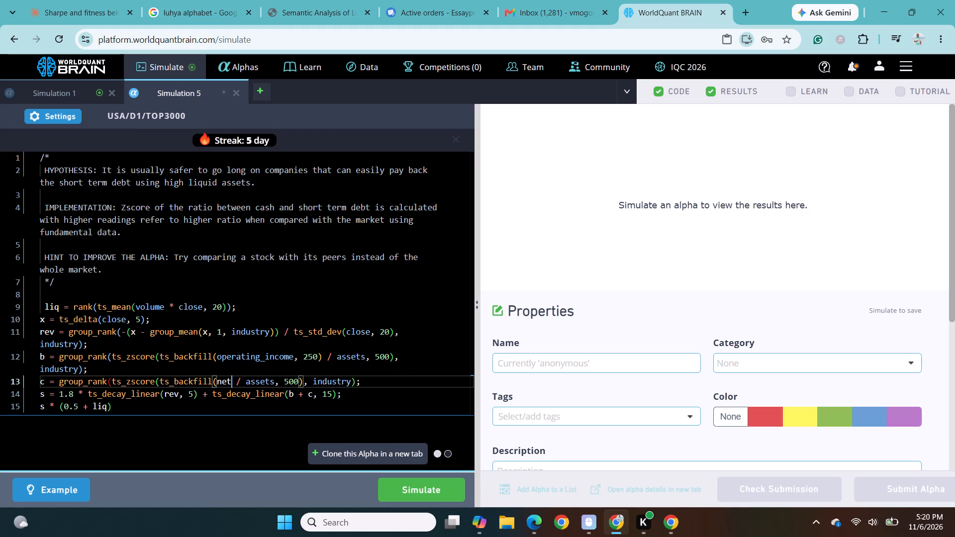
key("BackSpace")
key("BackSpace")
key("BackSpace")
key("BackSpace")
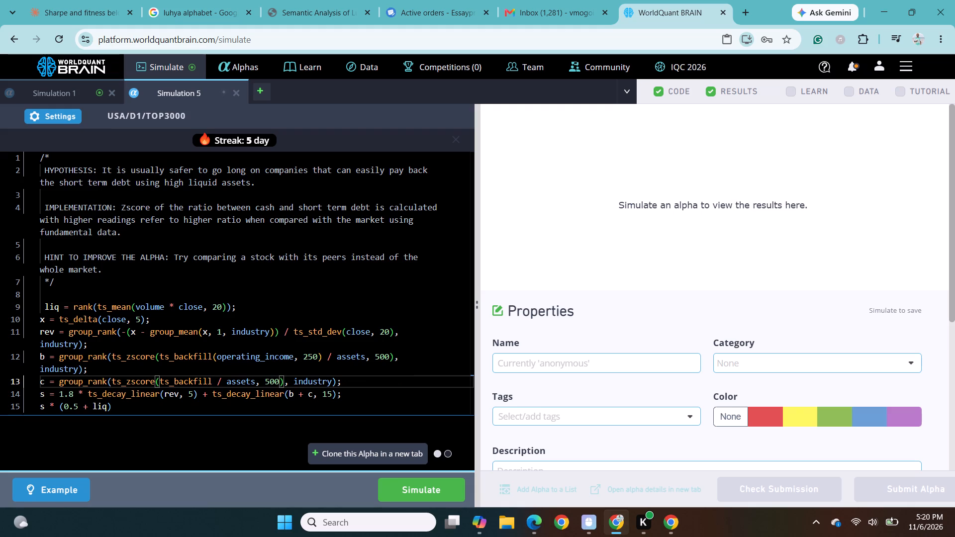
Simulate the alpha in Simulation 5 again with the edited line 13.
left_click(423, 480)
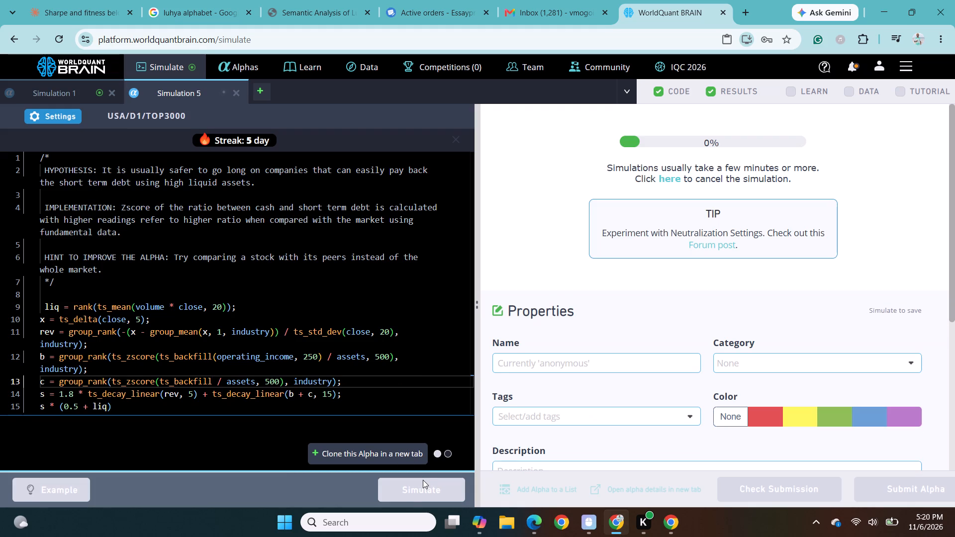
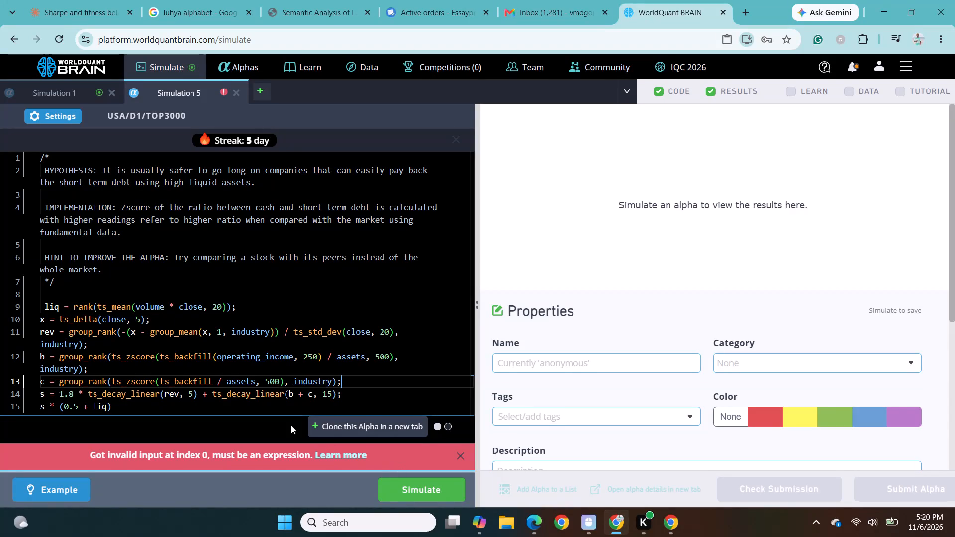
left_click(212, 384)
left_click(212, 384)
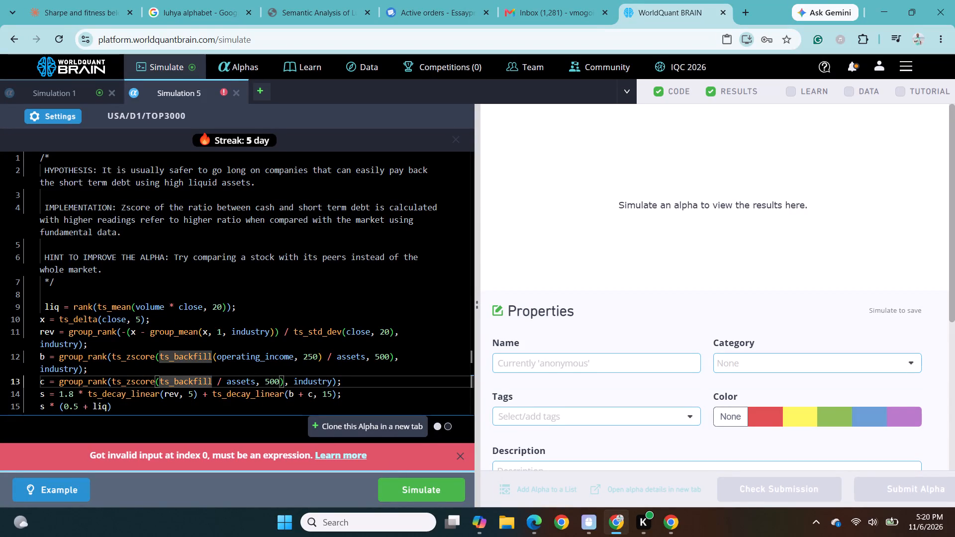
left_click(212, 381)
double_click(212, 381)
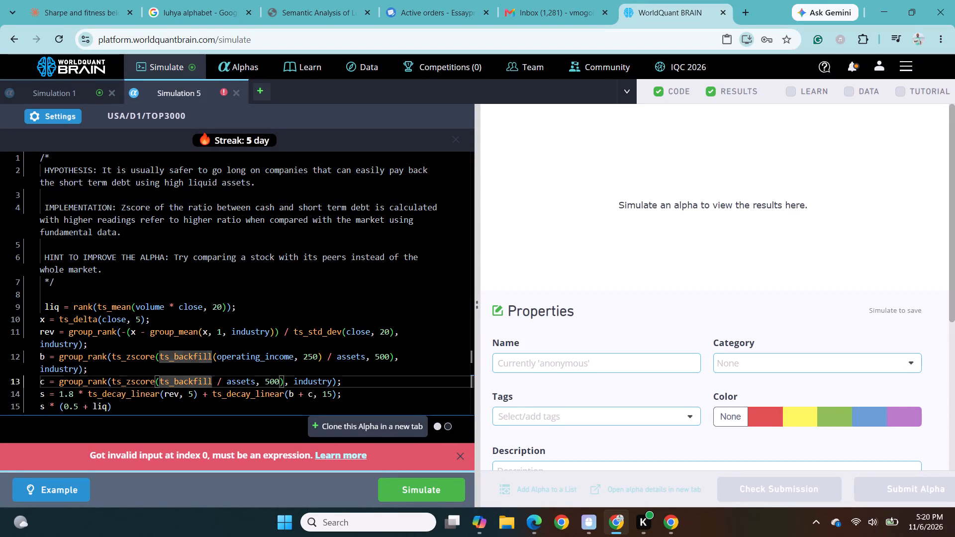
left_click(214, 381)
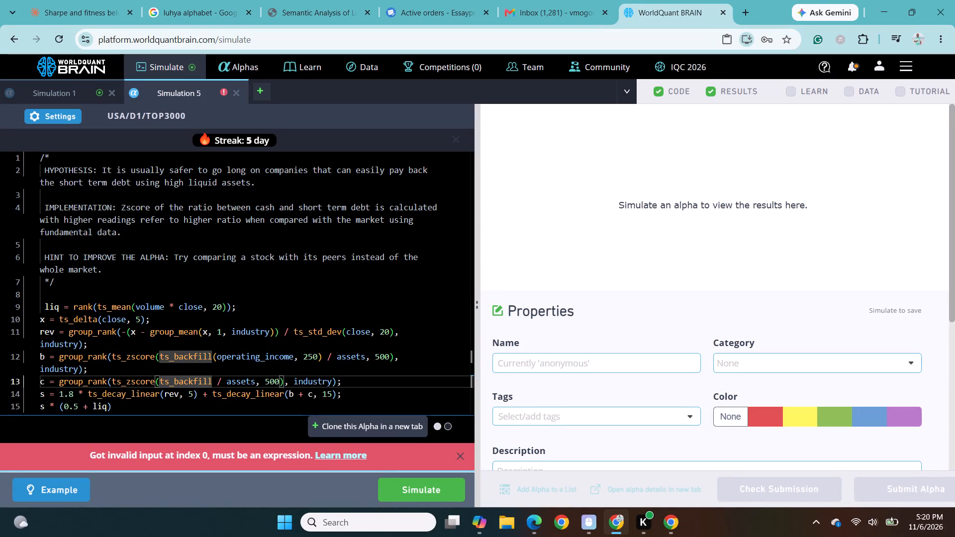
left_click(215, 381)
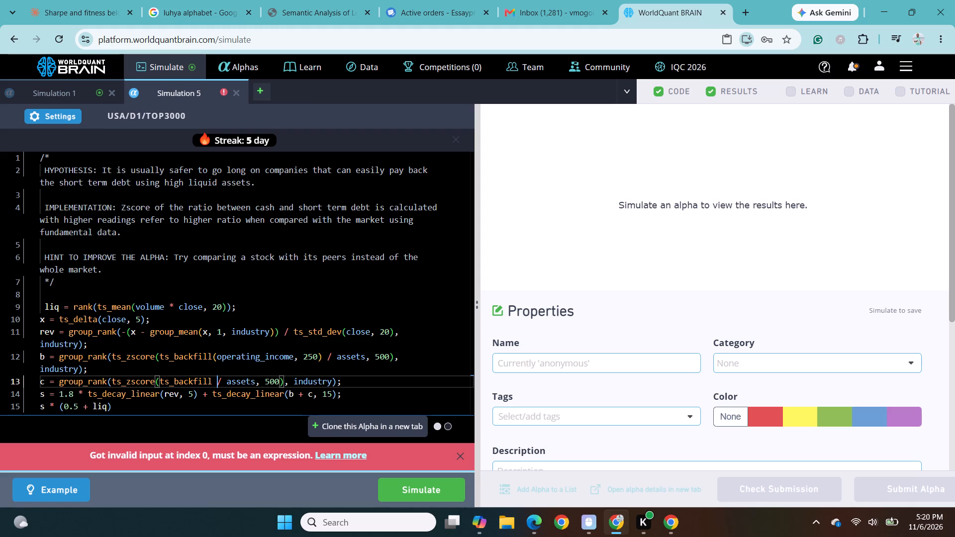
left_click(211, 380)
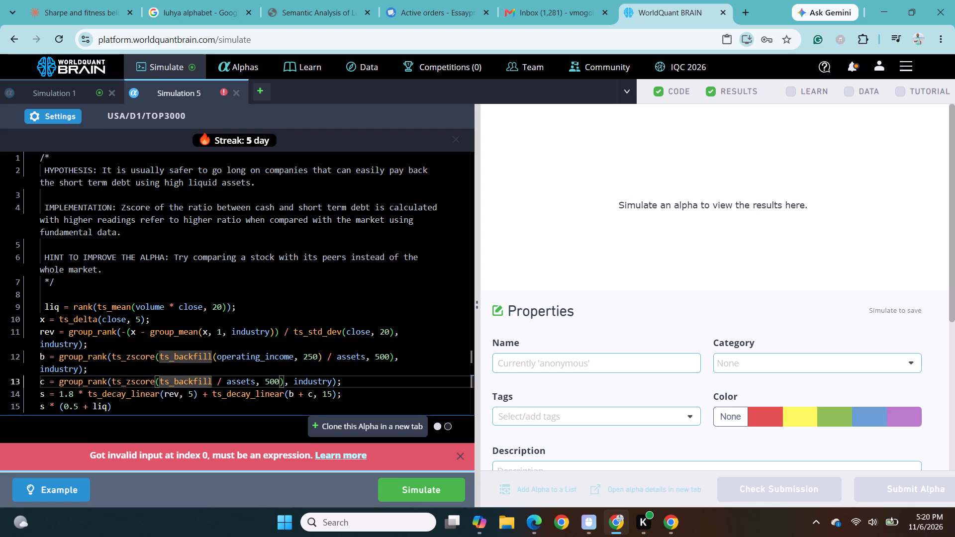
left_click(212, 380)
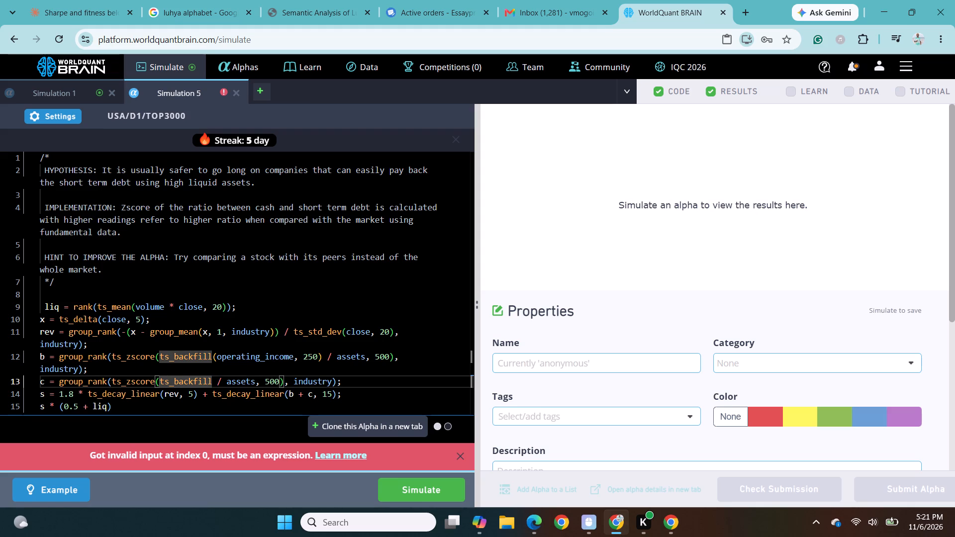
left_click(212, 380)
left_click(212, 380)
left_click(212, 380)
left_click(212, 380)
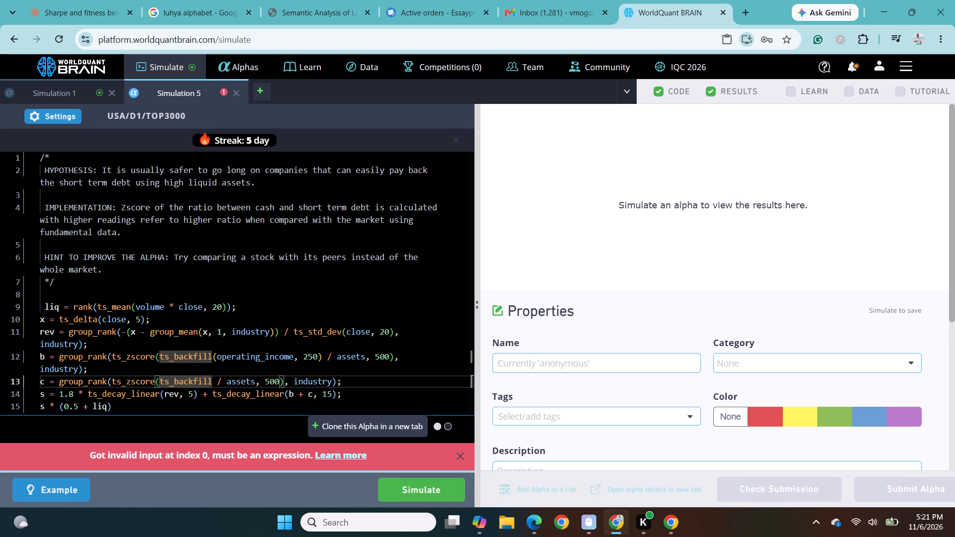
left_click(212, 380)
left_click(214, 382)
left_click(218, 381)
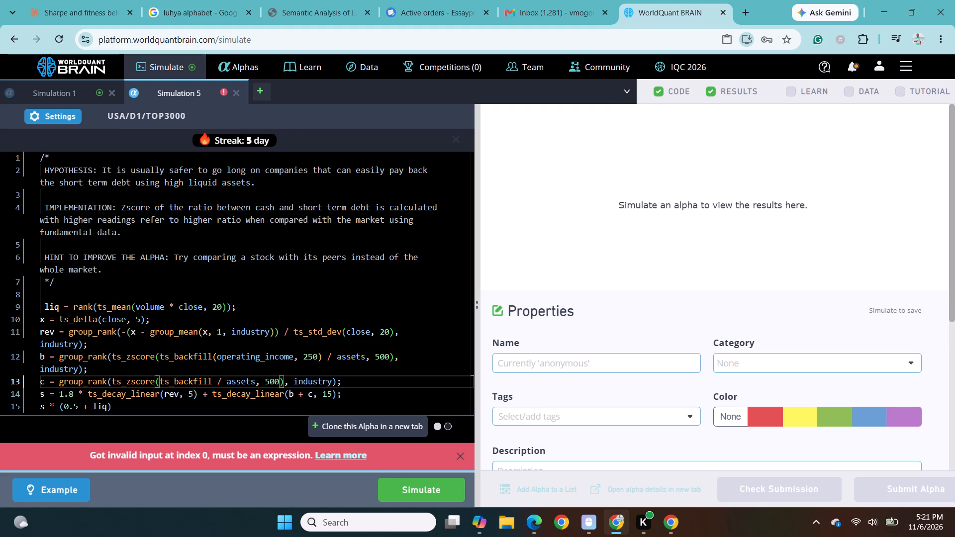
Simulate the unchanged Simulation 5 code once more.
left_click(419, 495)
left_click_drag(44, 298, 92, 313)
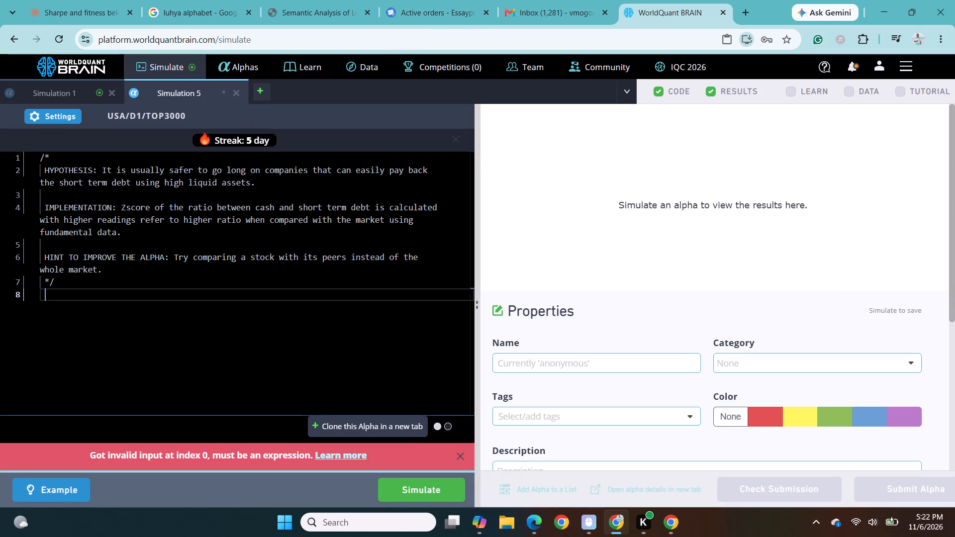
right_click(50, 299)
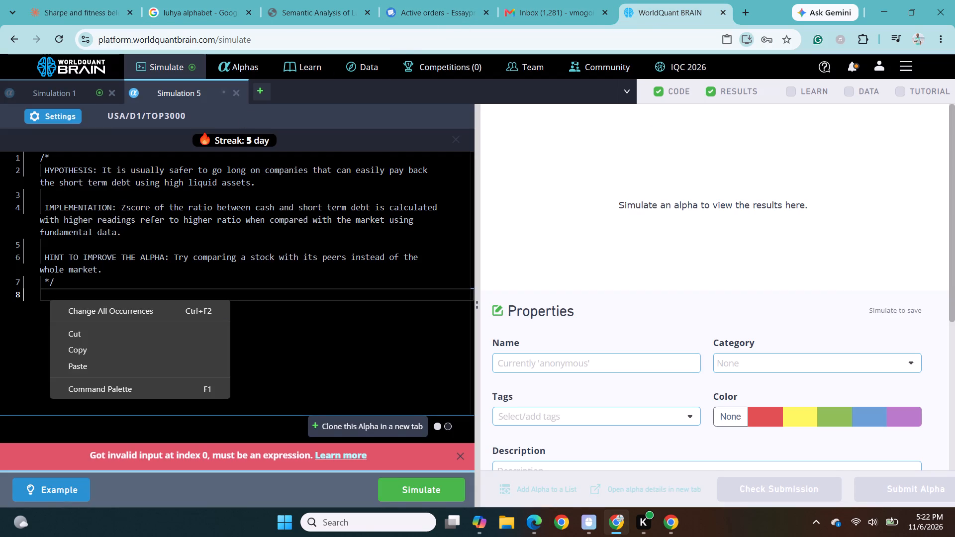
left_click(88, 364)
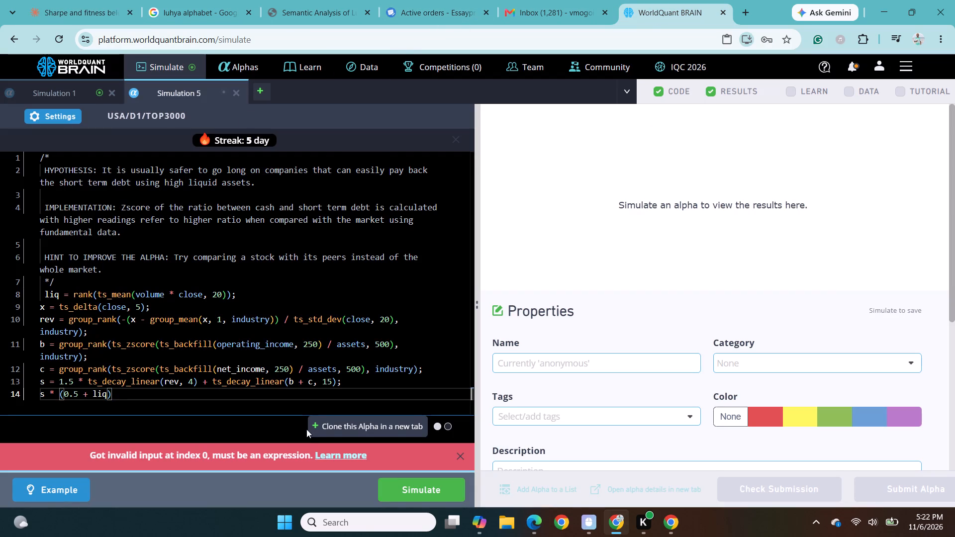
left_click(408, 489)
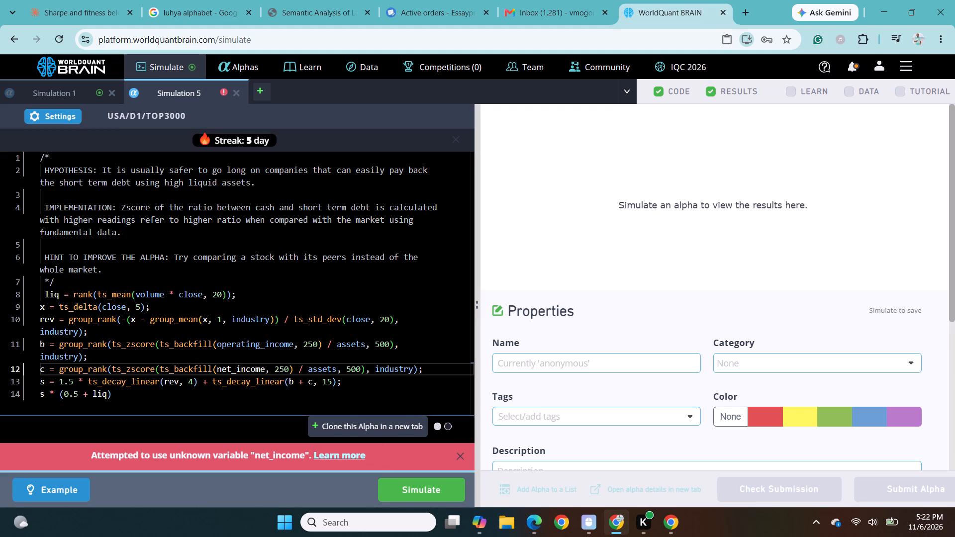
Close the Simulation 5 tab, discarding its code.
left_click(234, 93)
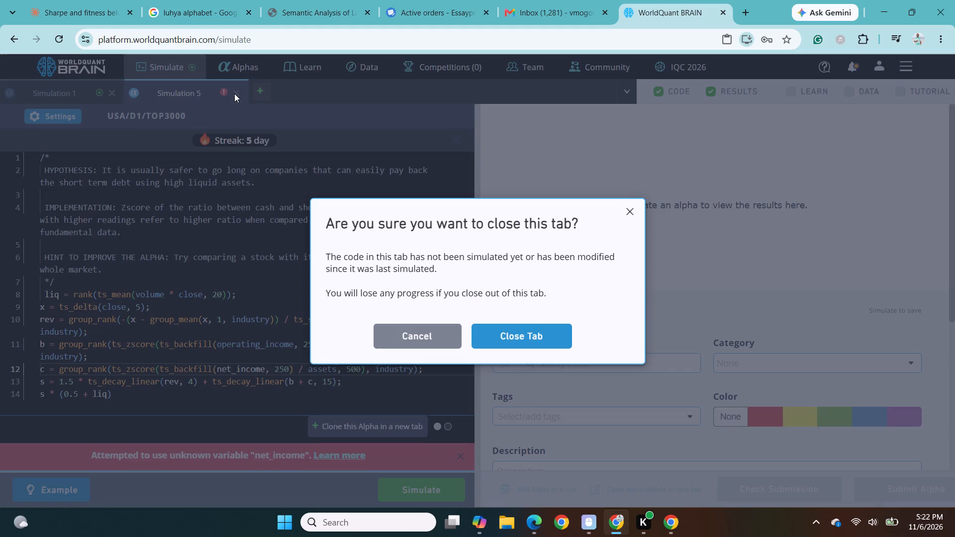
left_click(535, 332)
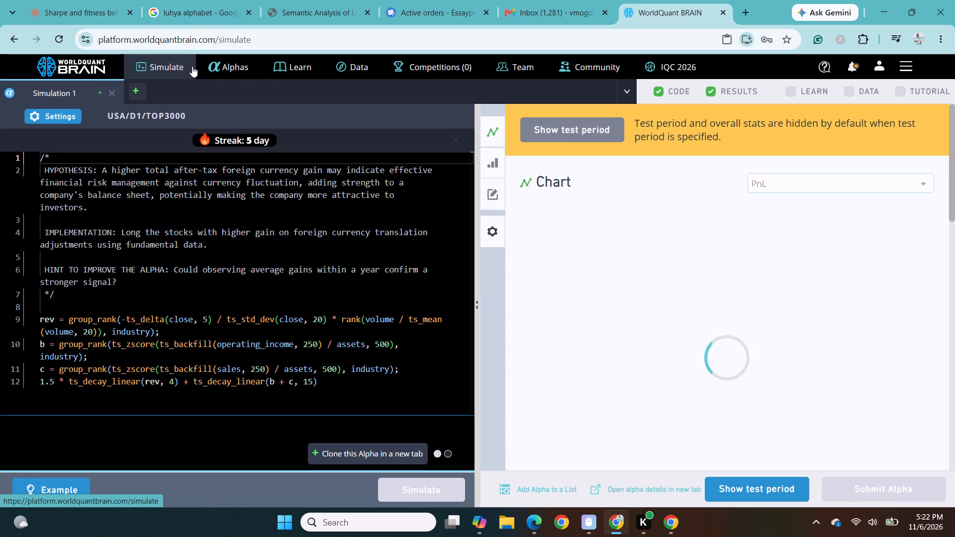
Open alpha d5WYwd7Y from the unsubmitted alphas list and clone it into a new simulation.
left_click(219, 65)
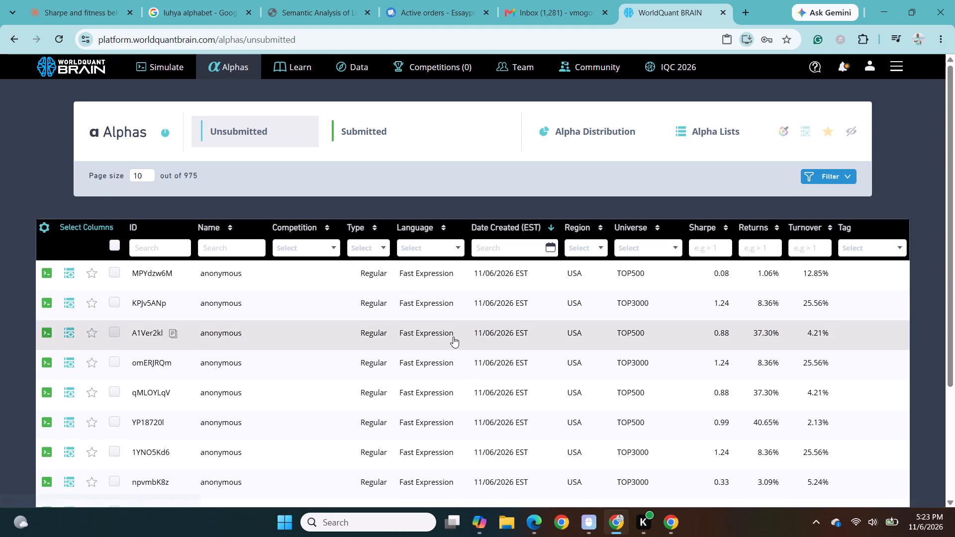
scroll(478, 396, "down", 3)
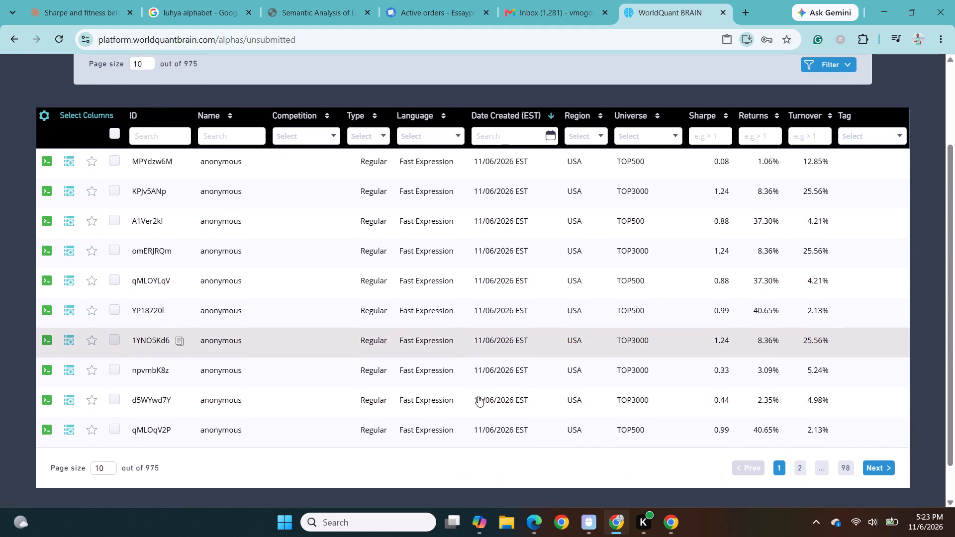
scroll(478, 396, "down", 1)
left_click(478, 396)
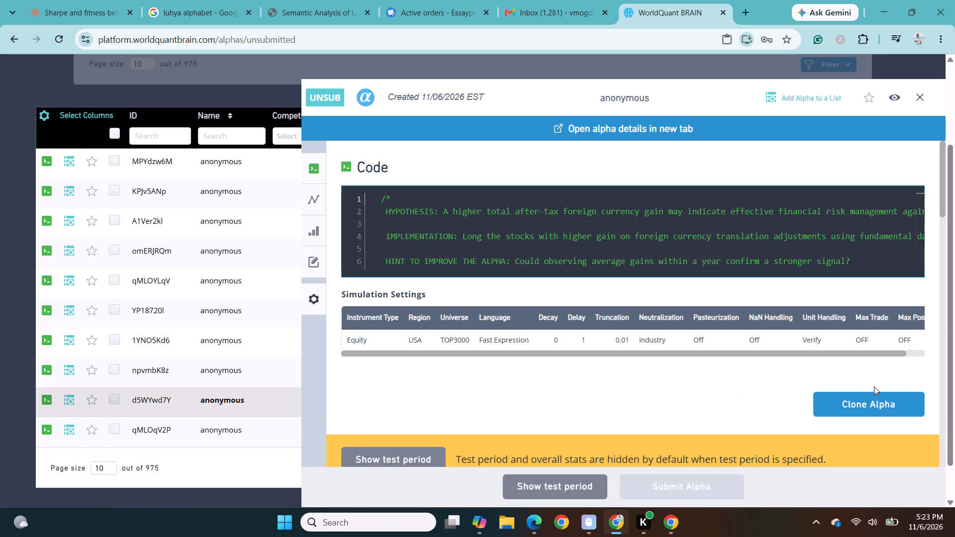
left_click(874, 405)
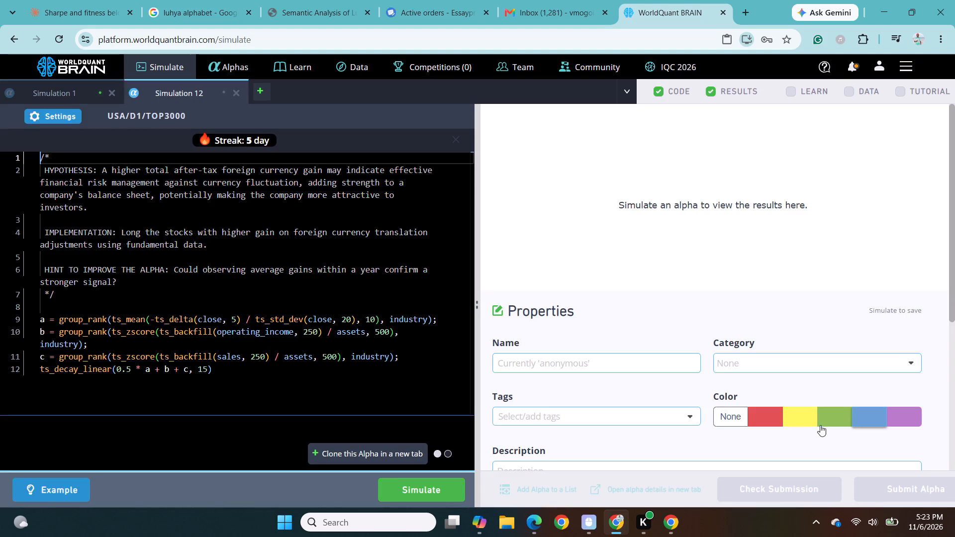
Simulate the cloned alpha in Simulation 12.
left_click(425, 496)
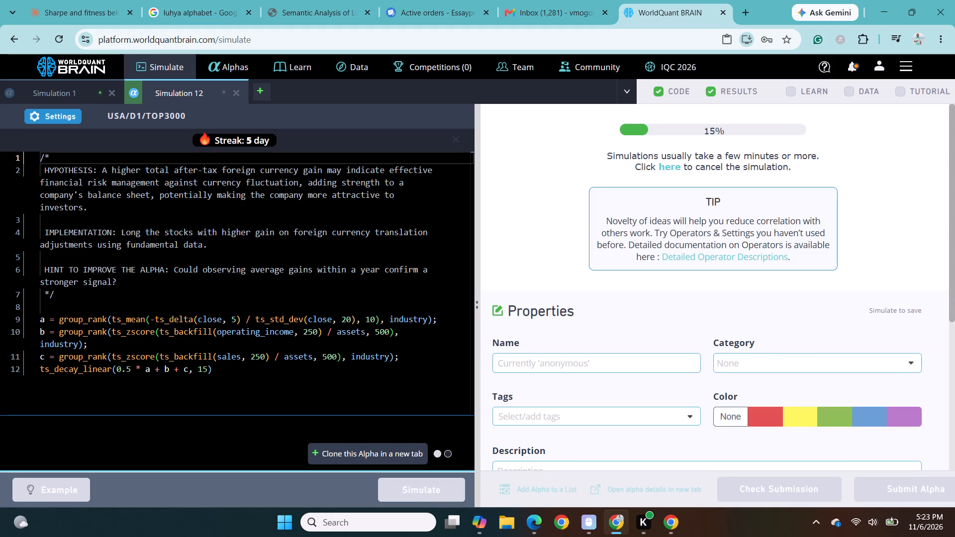
Switch to Simulation 1 and show the test period for its results.
left_click(74, 102)
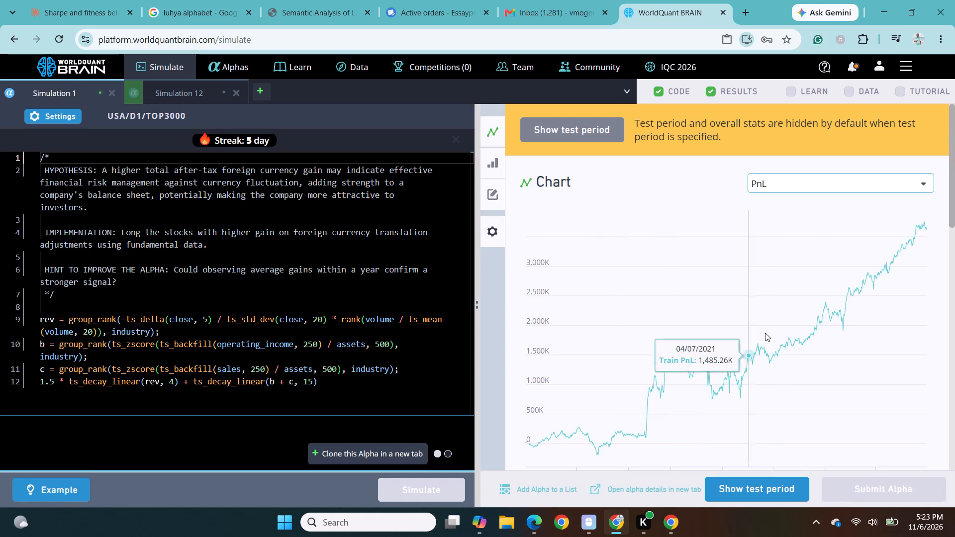
left_click(748, 492)
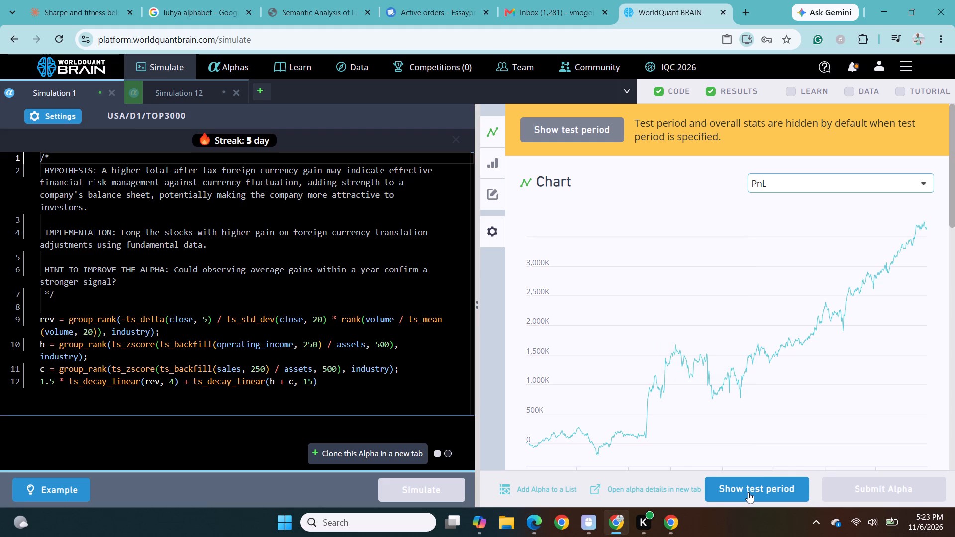
Expand the failed checks in Simulation 1's IS Testing Status and copy the Sharpe and Fitness failure lines.
scroll(731, 425, "down", 5)
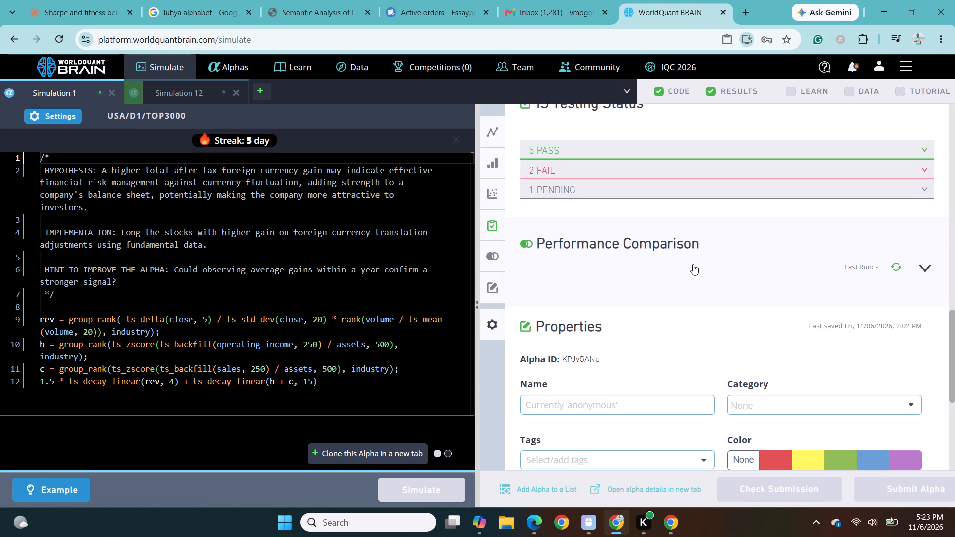
left_click(666, 174)
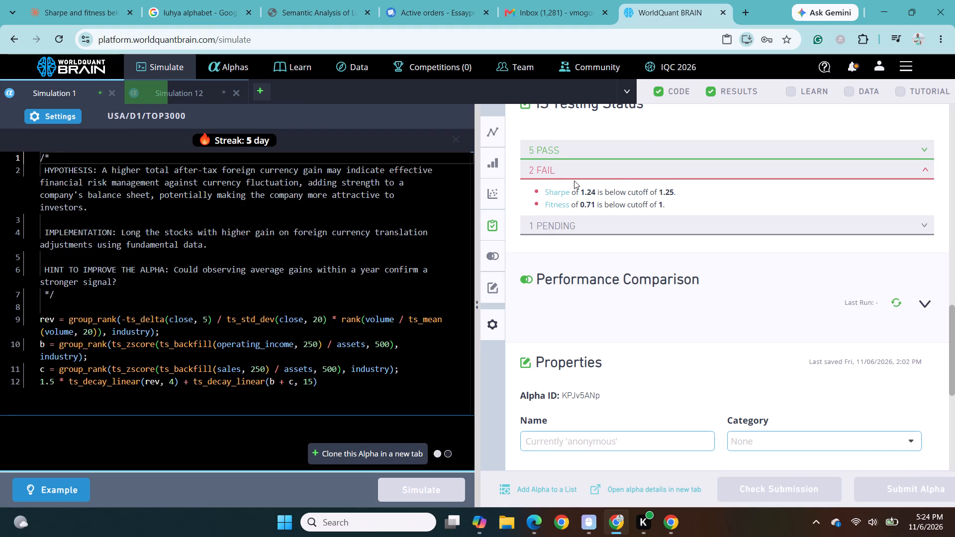
left_click_drag(546, 181, 554, 205)
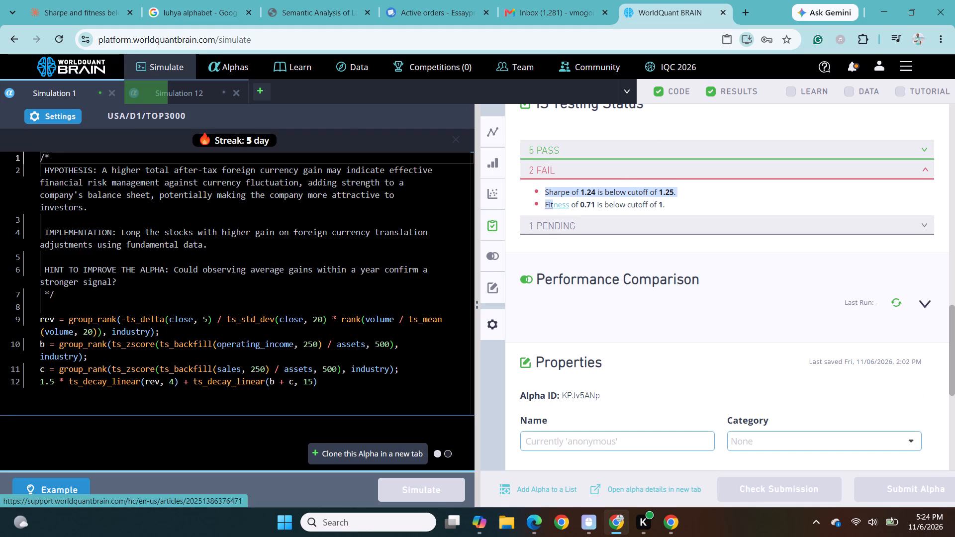
left_click_drag(554, 205, 673, 201)
right_click(673, 201)
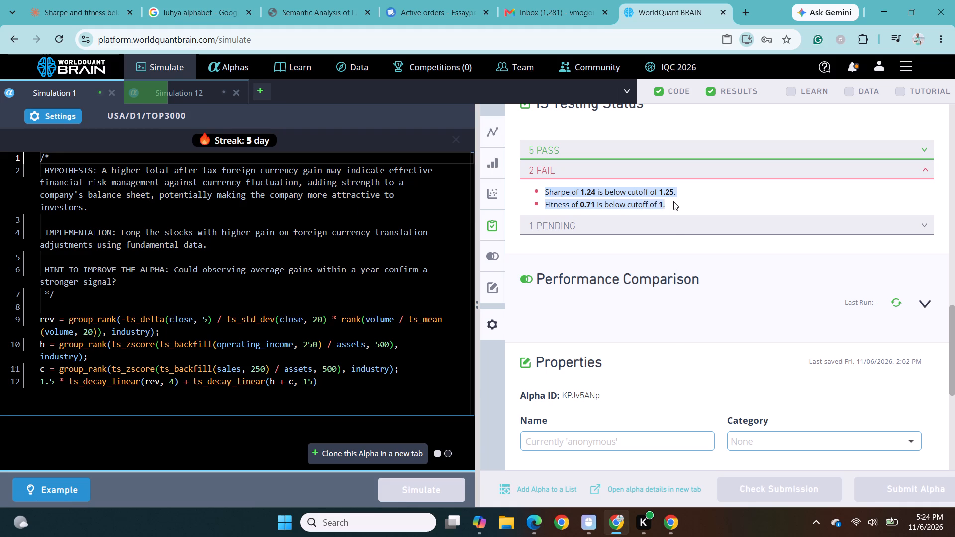
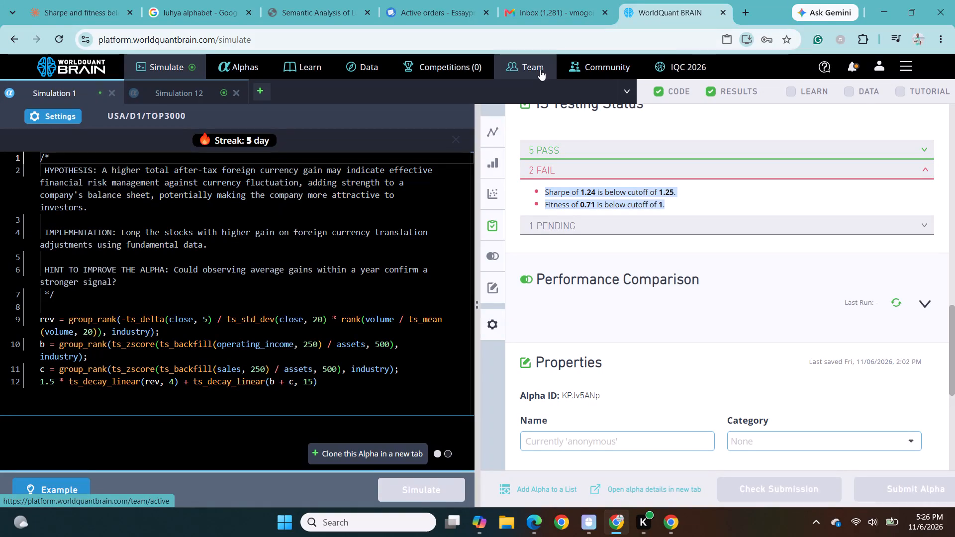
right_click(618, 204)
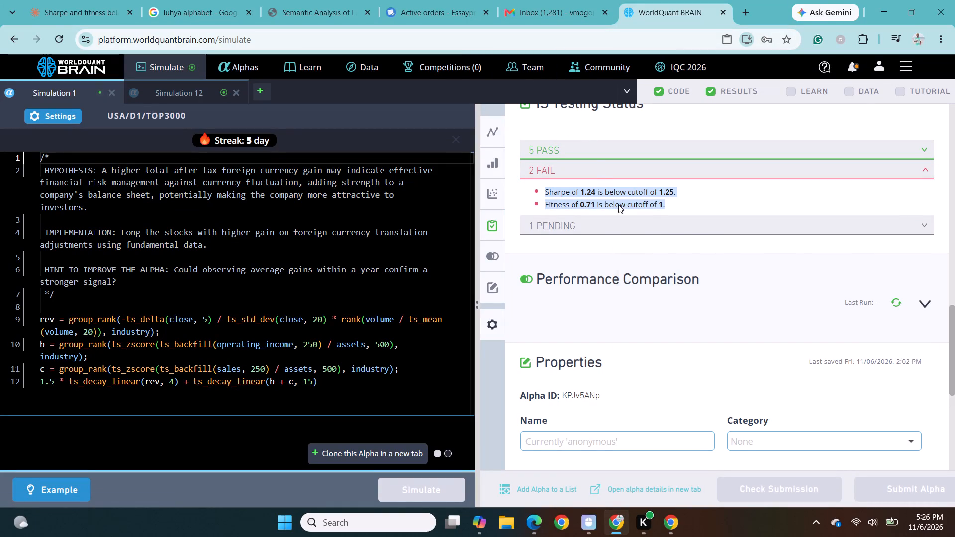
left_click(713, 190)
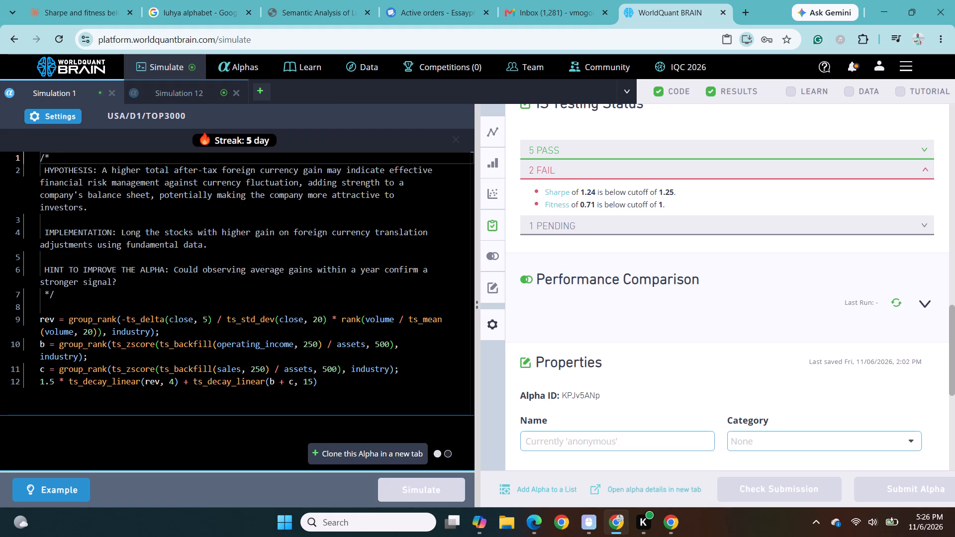
Open Simulation 12, show its test period, and expand the failed checks under IS Testing Status.
left_click(190, 94)
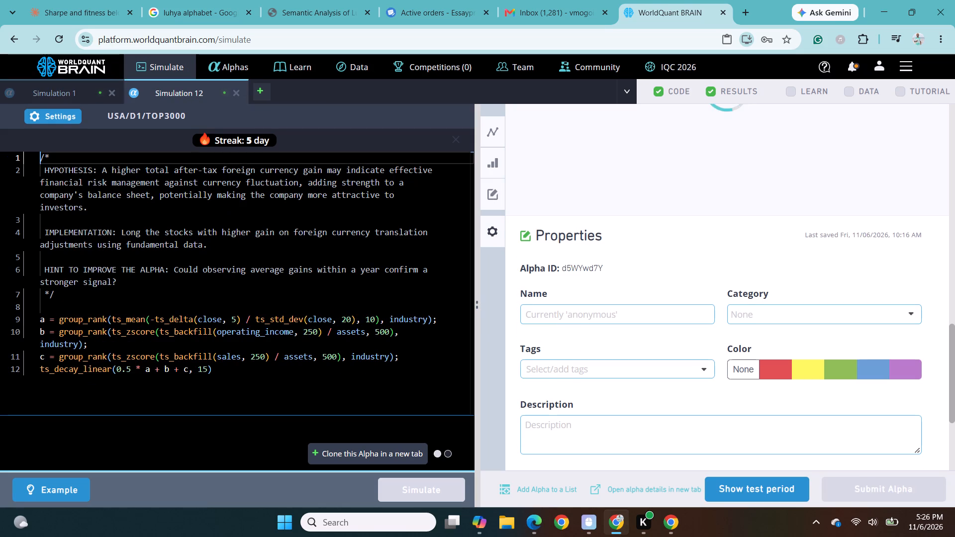
left_click(765, 494)
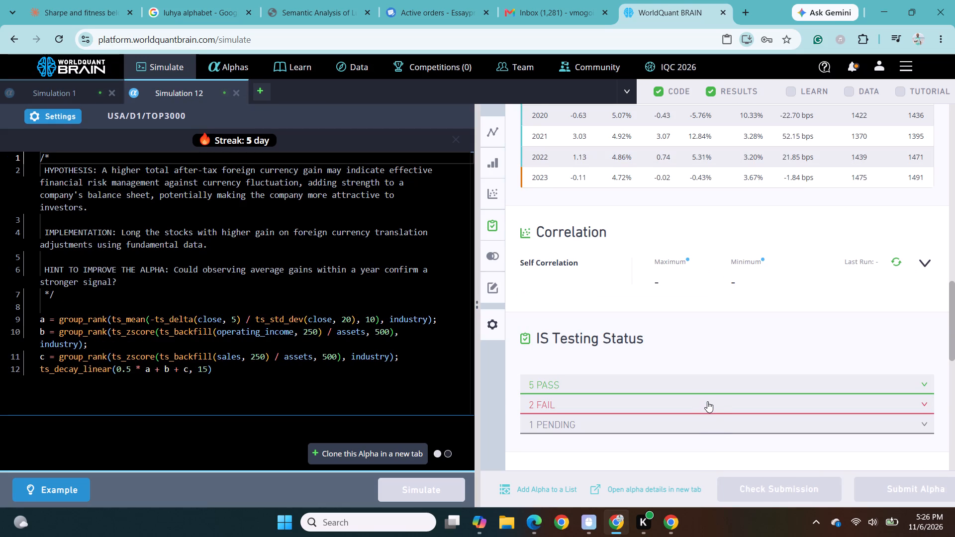
left_click(708, 401)
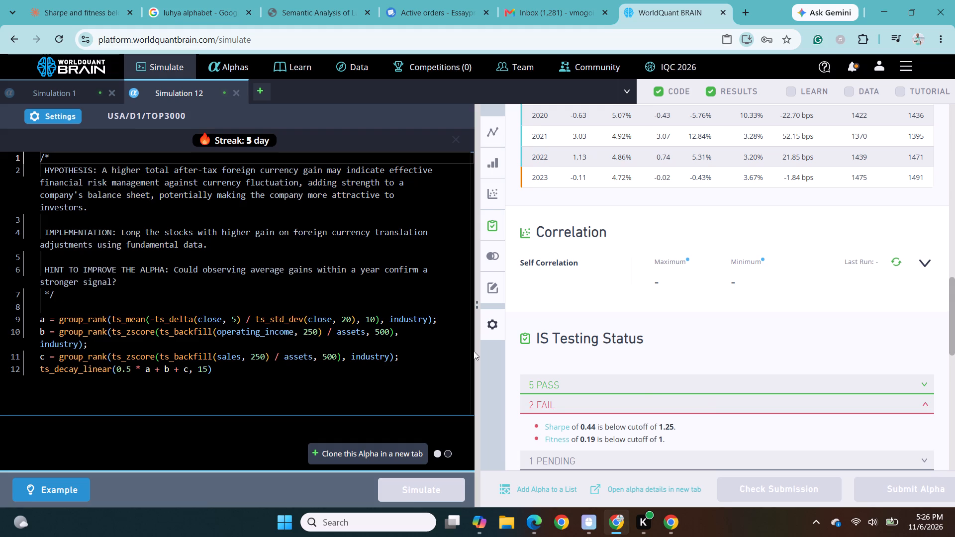
Set Simulation 12's neutralization to None, apply the settings, and rerun the simulation.
left_click(55, 121)
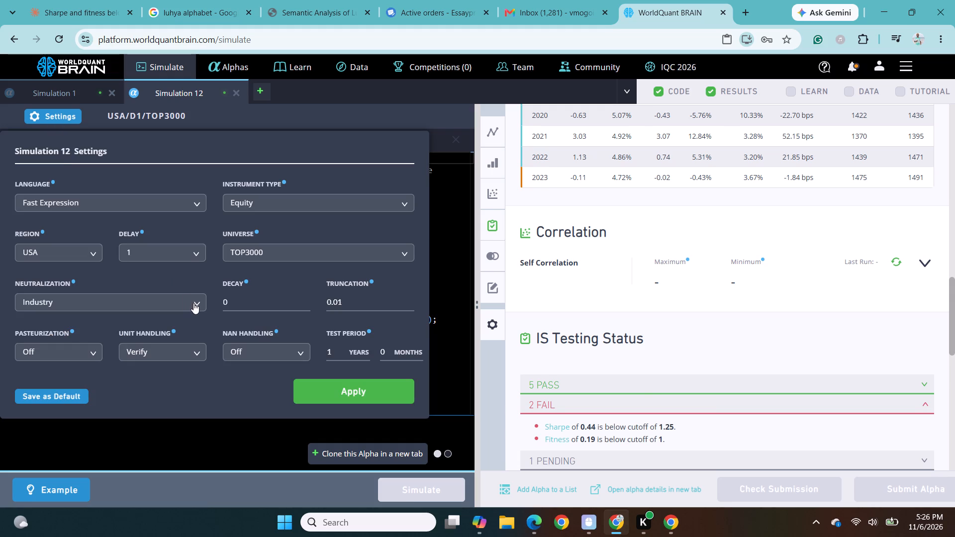
left_click(195, 303)
left_click(113, 320)
left_click(375, 385)
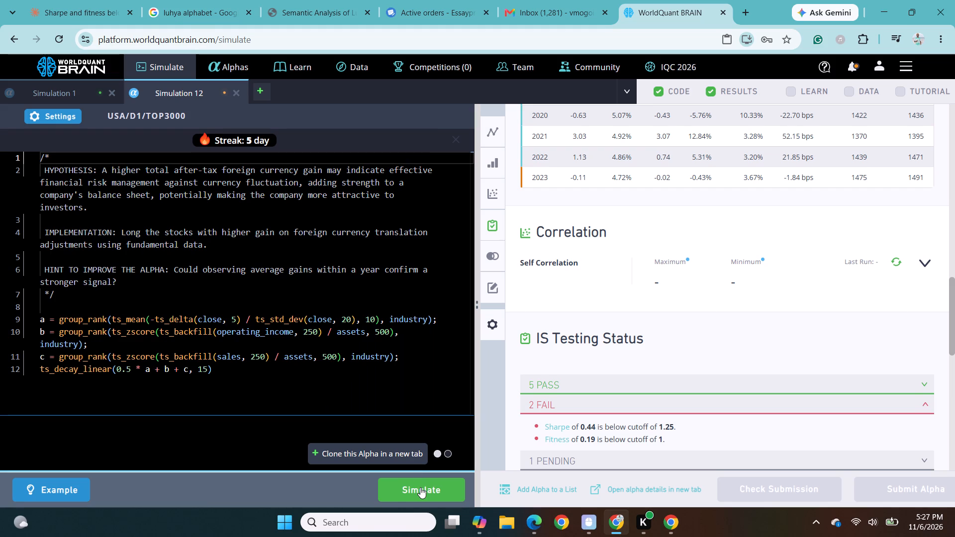
left_click(420, 487)
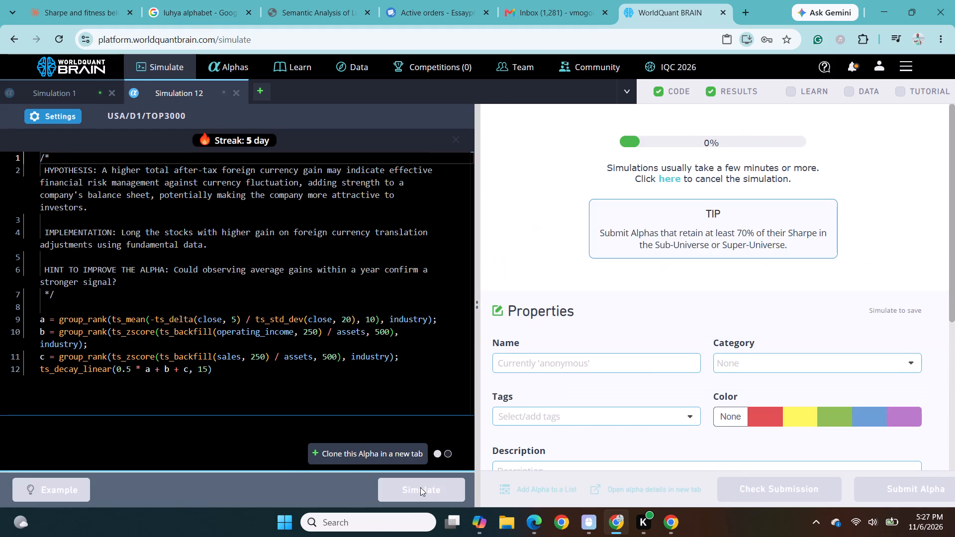
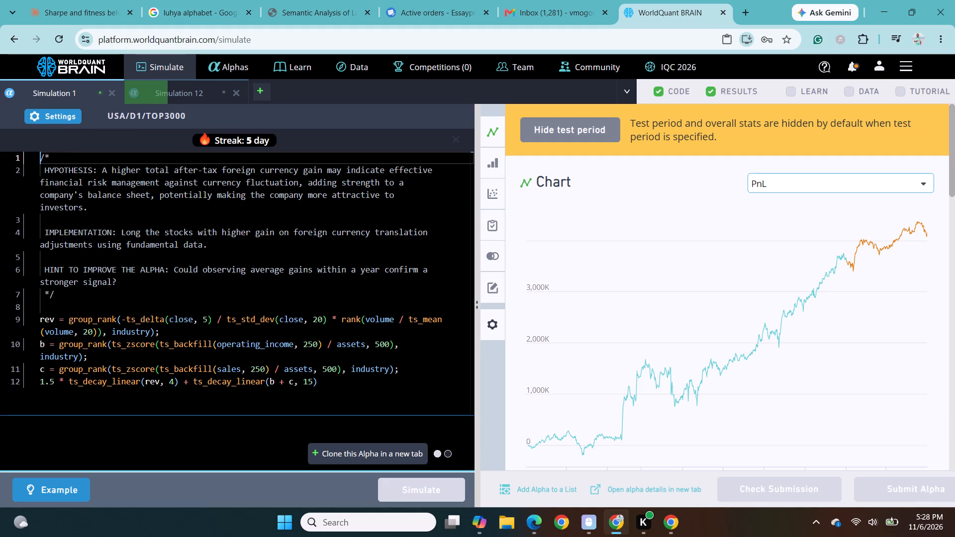
Expand the failed checks under IS Testing Status for Simulation 1.
scroll(589, 377, "down", 6)
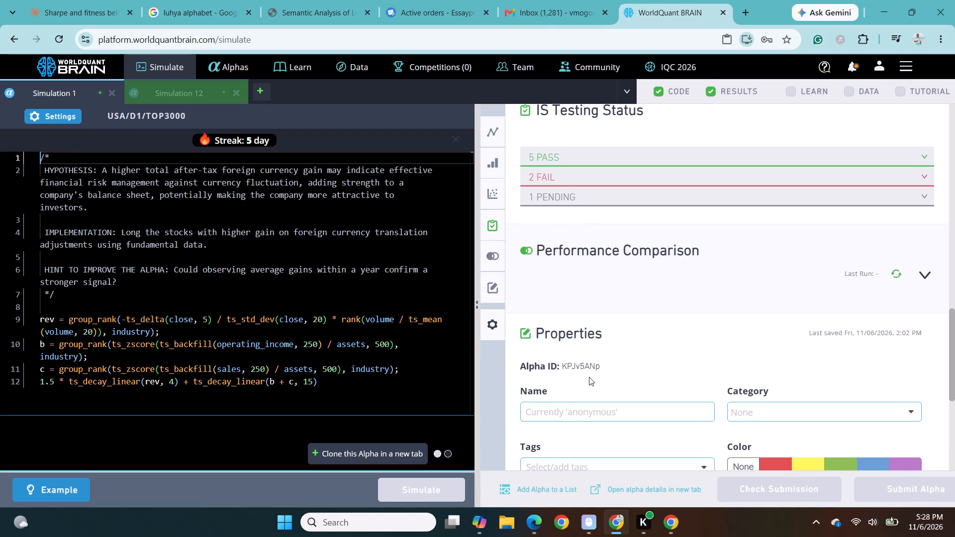
scroll(589, 377, "down", 1)
left_click(636, 174)
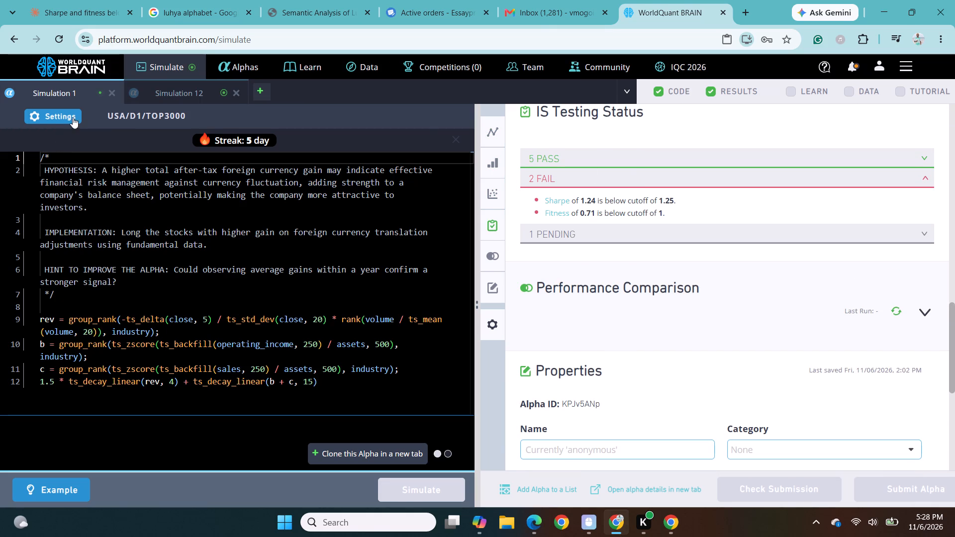
Set Simulation 1's truncation to 0.07, apply the settings, and rerun the simulation.
left_click(57, 116)
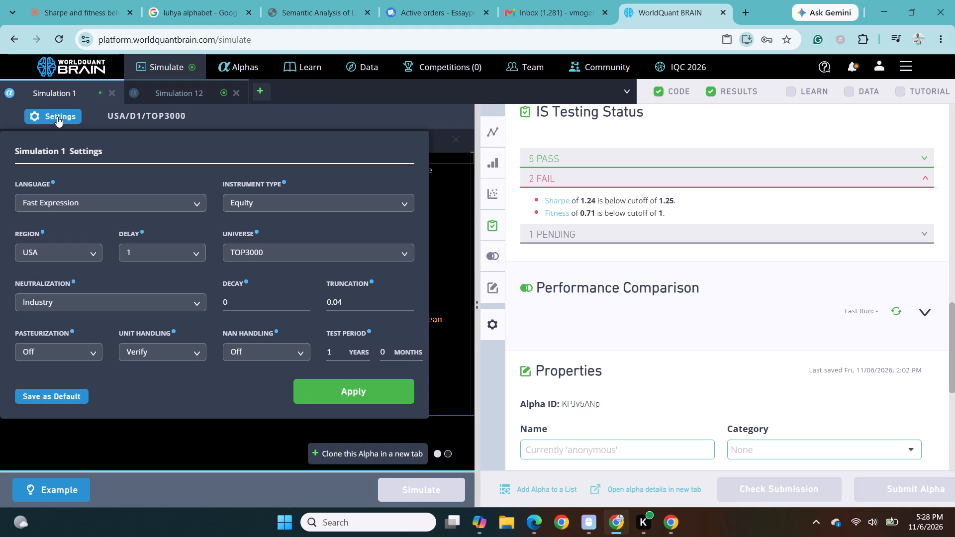
left_click(355, 312)
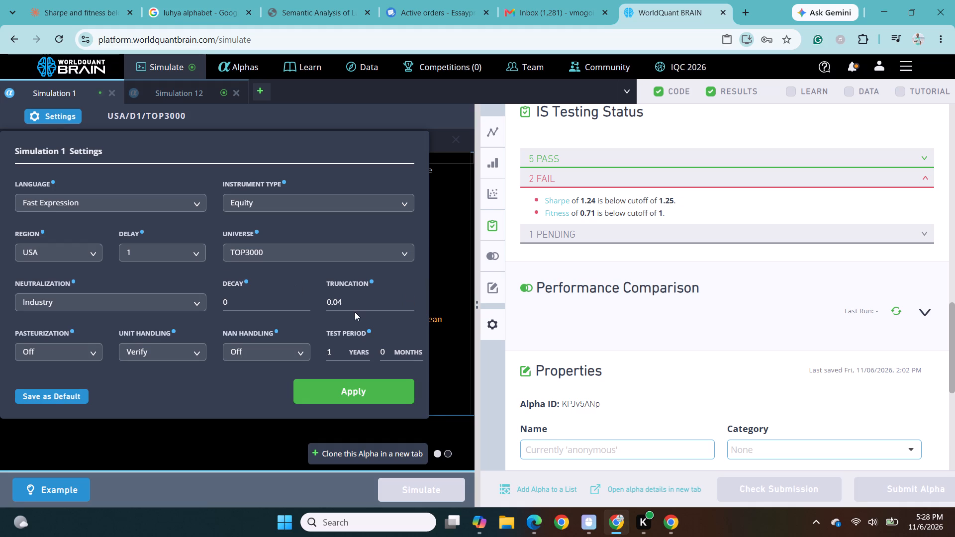
left_click(355, 301)
key("BackSpace")
key("7")
left_click(363, 389)
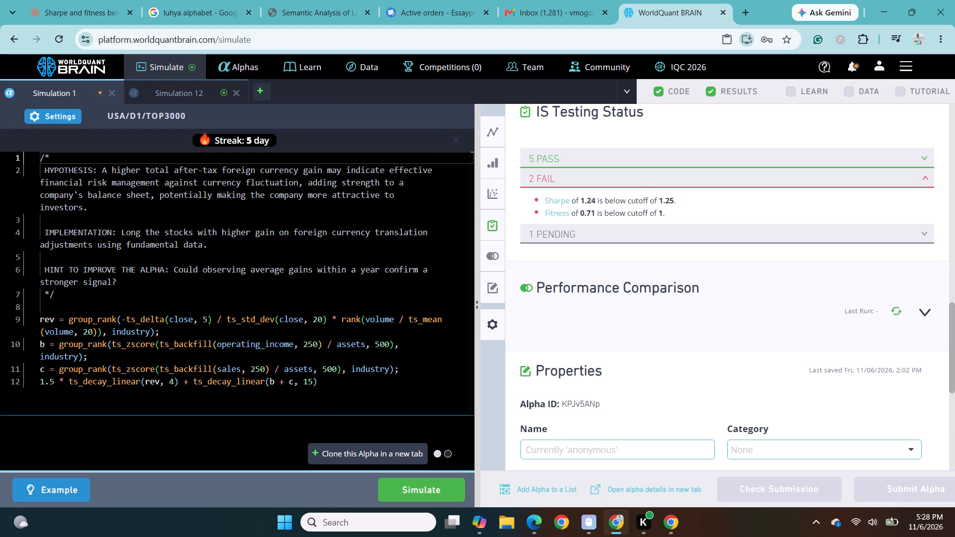
left_click(425, 491)
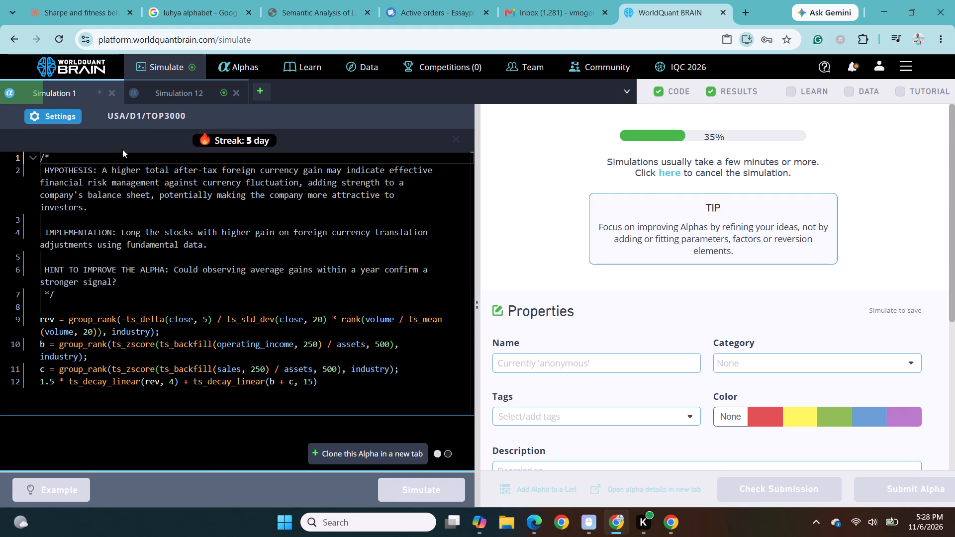
Open Simulation 12, show its test period, review the IS Summary, and expand the failed checks under IS Testing Status.
left_click(179, 91)
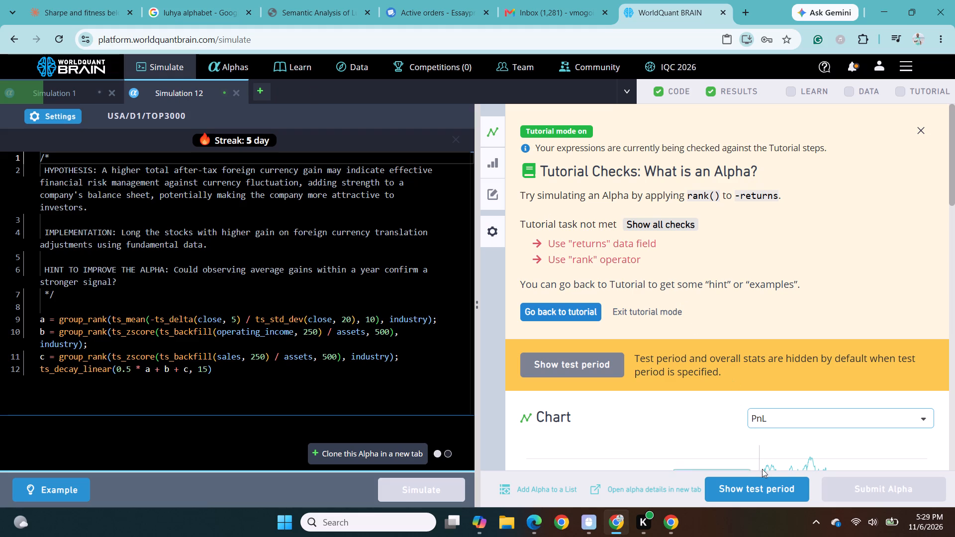
left_click(754, 489)
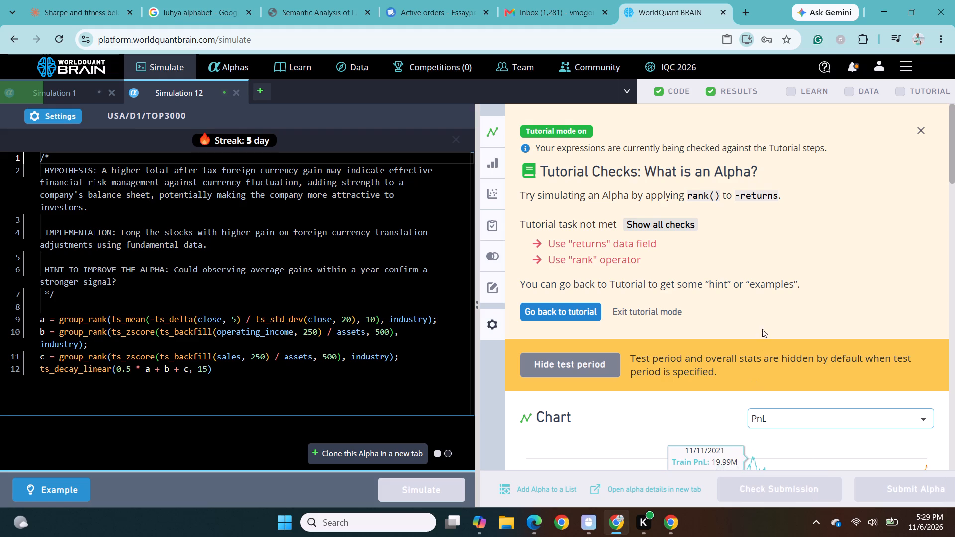
scroll(764, 322, "down", 4)
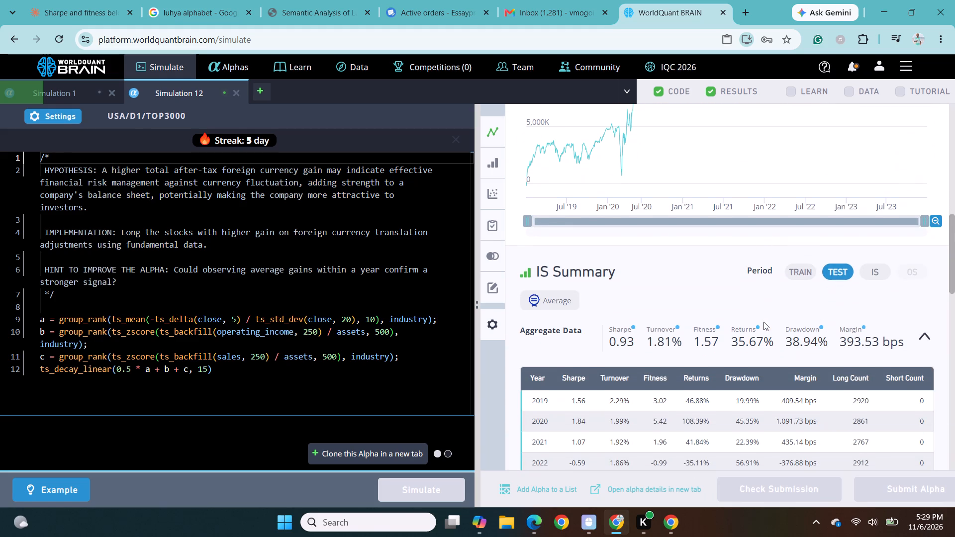
scroll(764, 322, "down", 1)
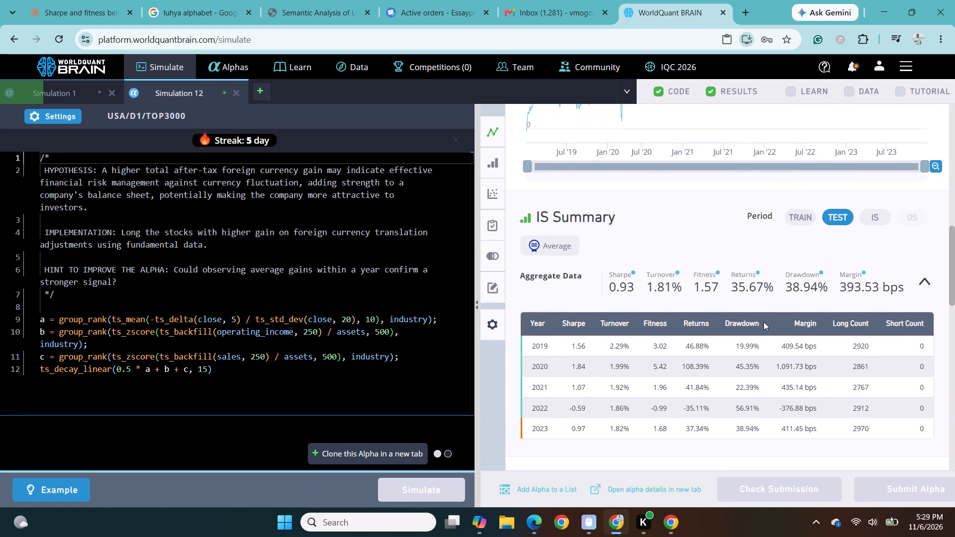
scroll(764, 322, "down", 1)
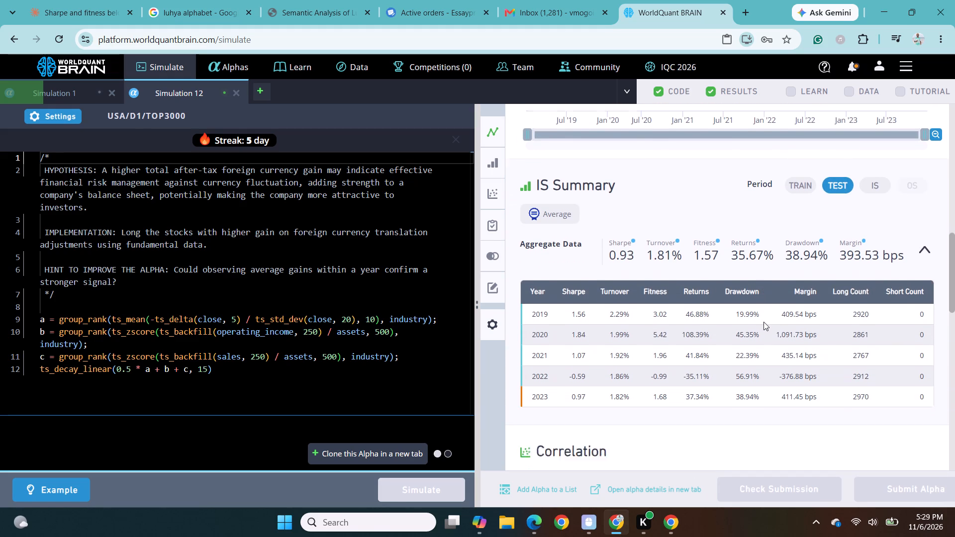
scroll(764, 322, "down", 3)
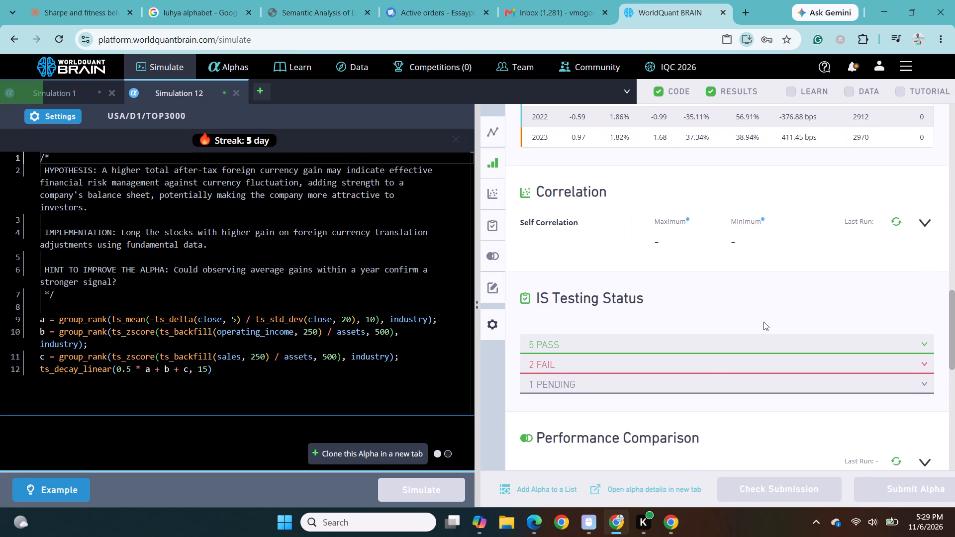
left_click(699, 359)
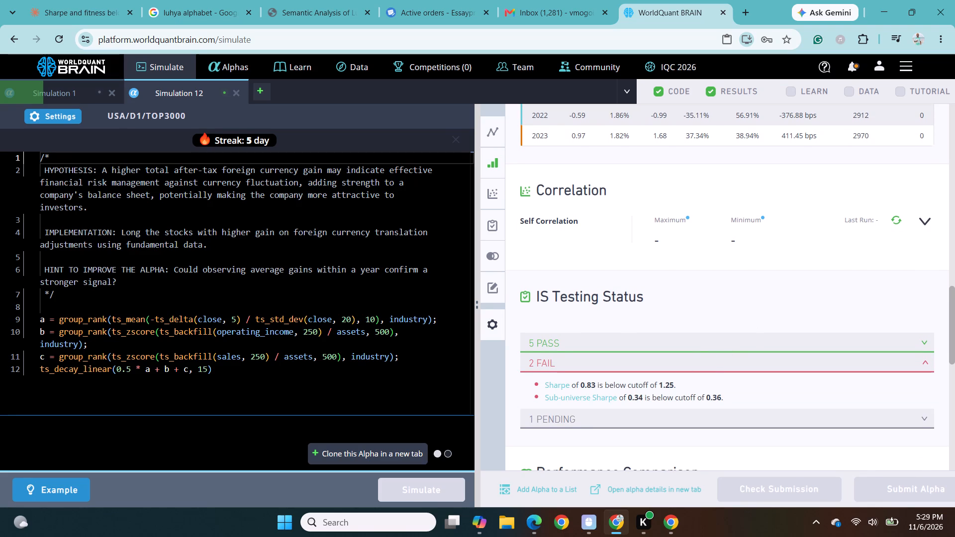
Set Simulation 12's truncation to 0.03, apply the settings, and rerun the simulation.
left_click(63, 111)
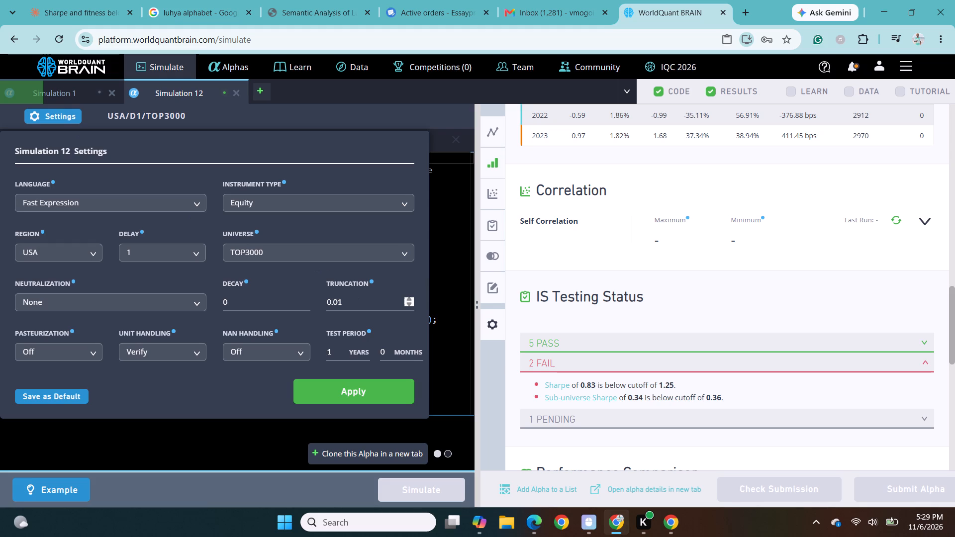
left_click(354, 294)
key("BackSpace")
key("3")
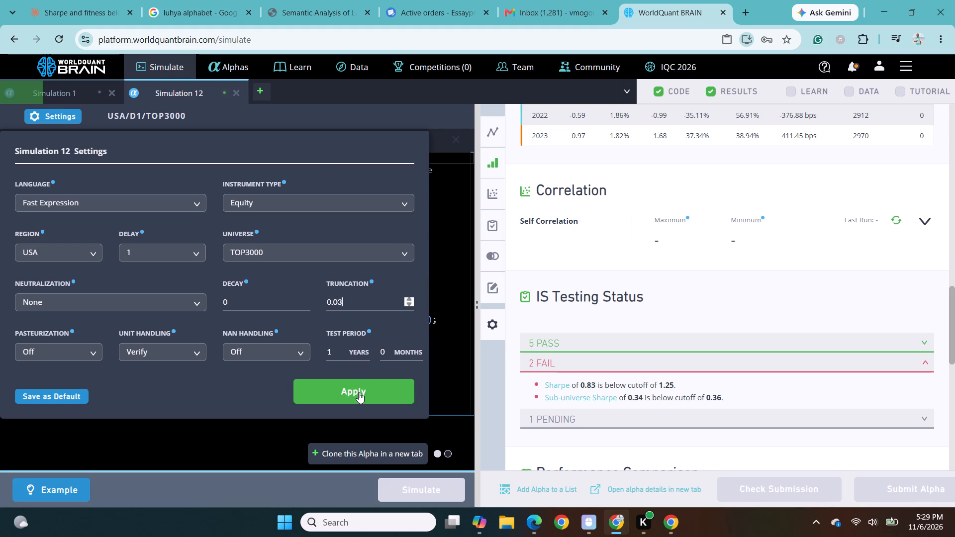
left_click(359, 392)
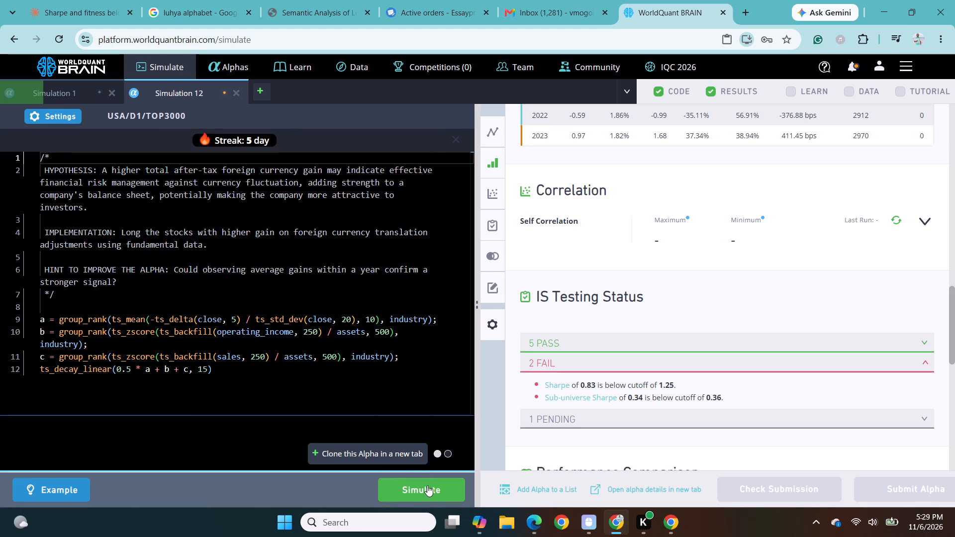
left_click(429, 498)
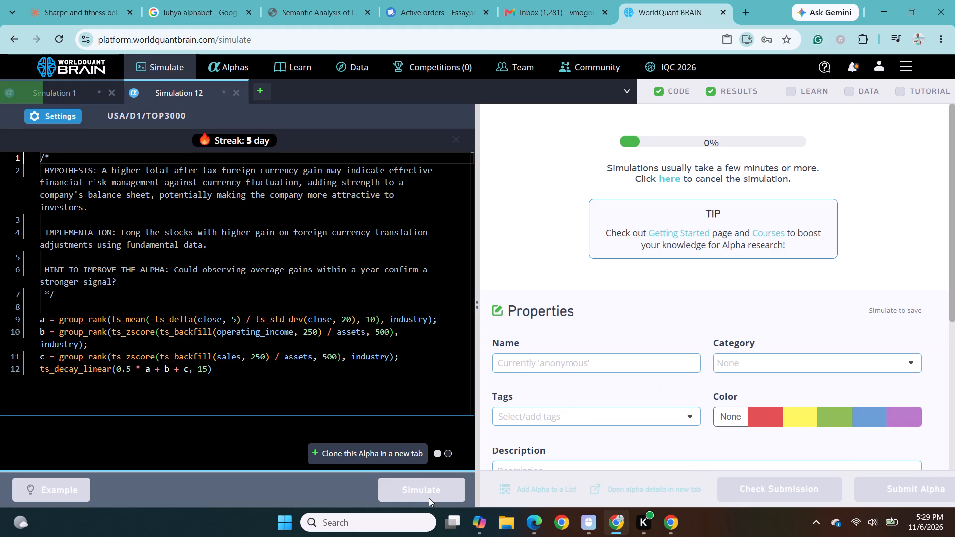
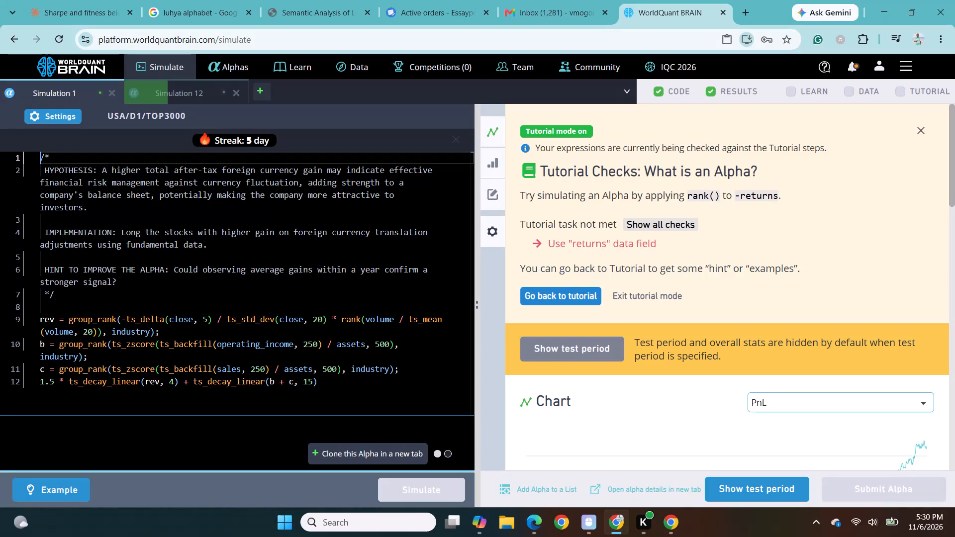
Show Simulation 1's test period and expand the failed checks under IS Testing Status.
left_click(744, 482)
scroll(709, 415, "down", 2)
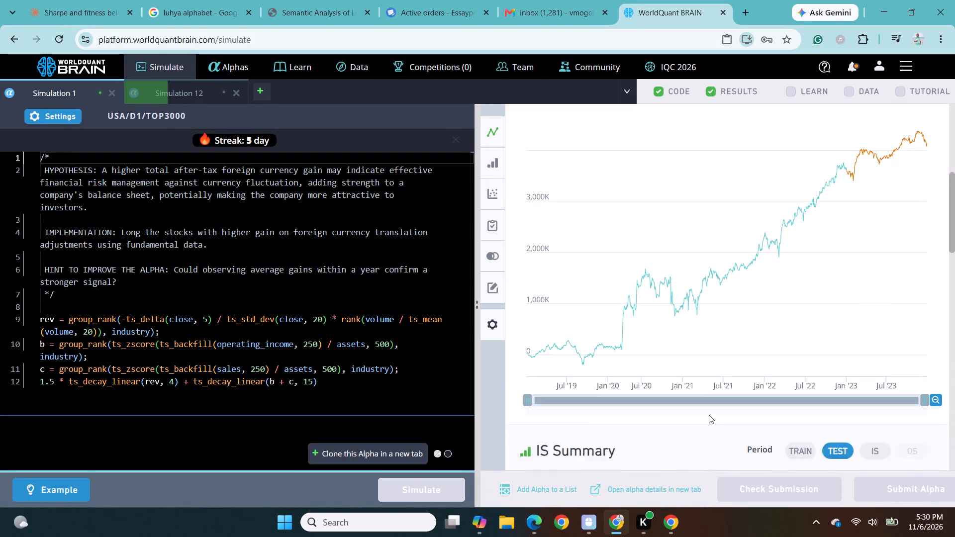
scroll(709, 415, "down", 3)
scroll(665, 296, "up", 1)
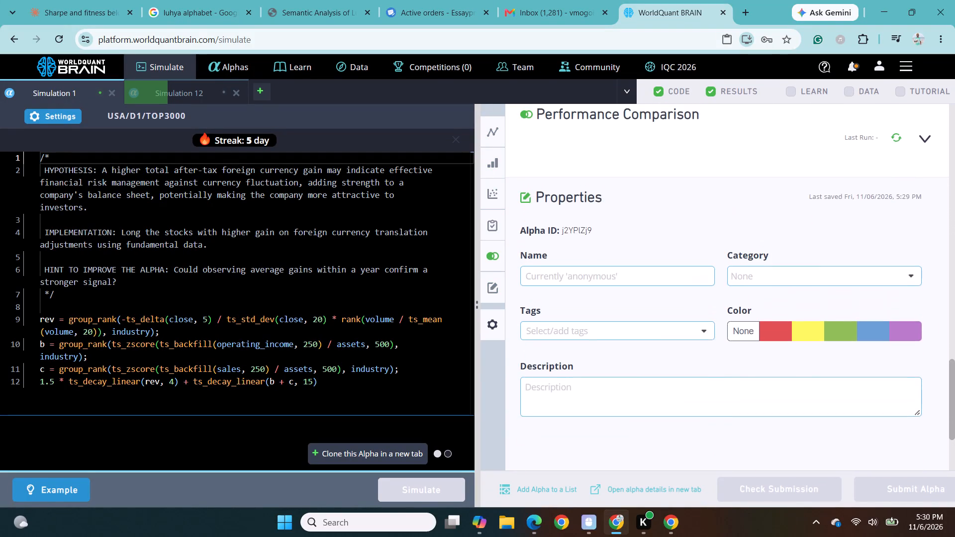
scroll(665, 296, "up", 2)
left_click(644, 213)
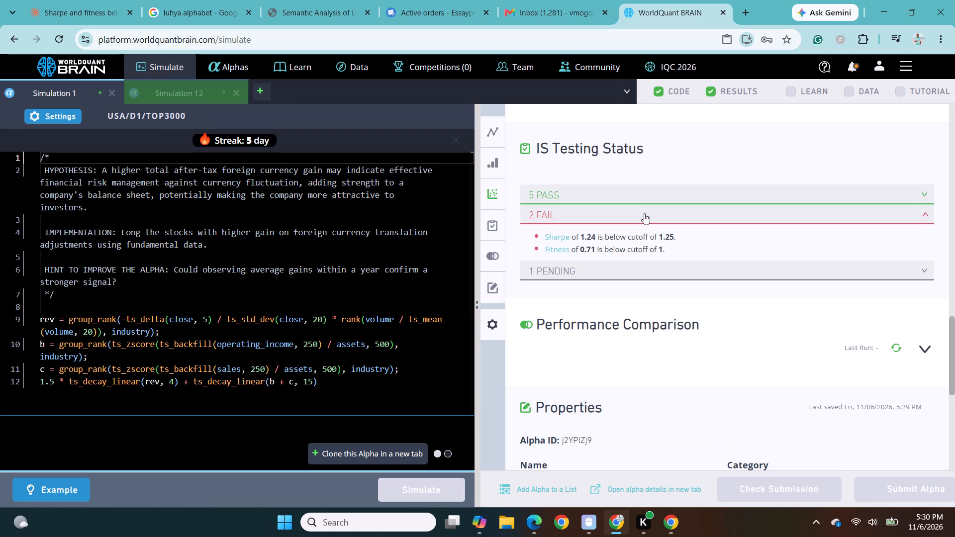
Set Simulation 1's truncation to 0.08 and neutralization to None, apply the settings, and rerun the simulation.
left_click(58, 122)
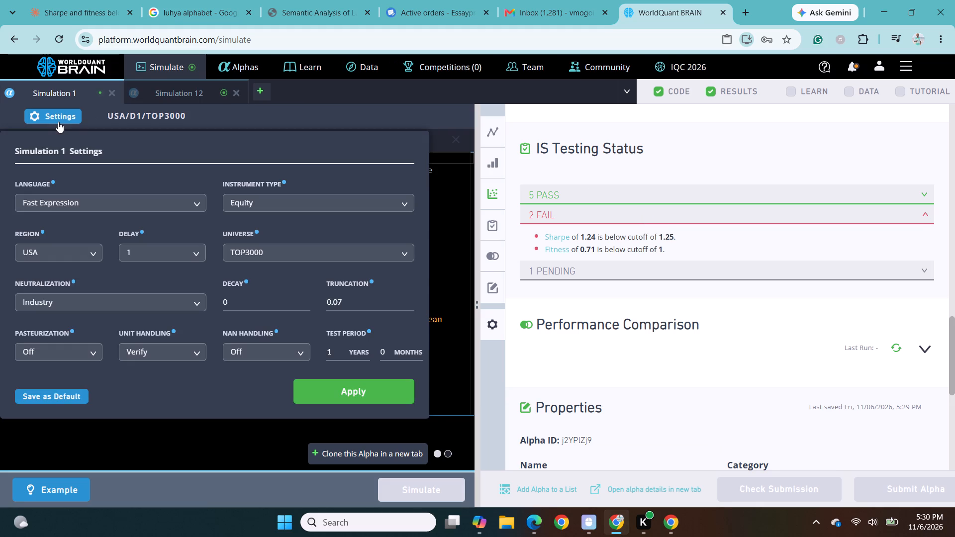
left_click(346, 305)
key("BackSpace")
key("8")
left_click(194, 298)
left_click(127, 327)
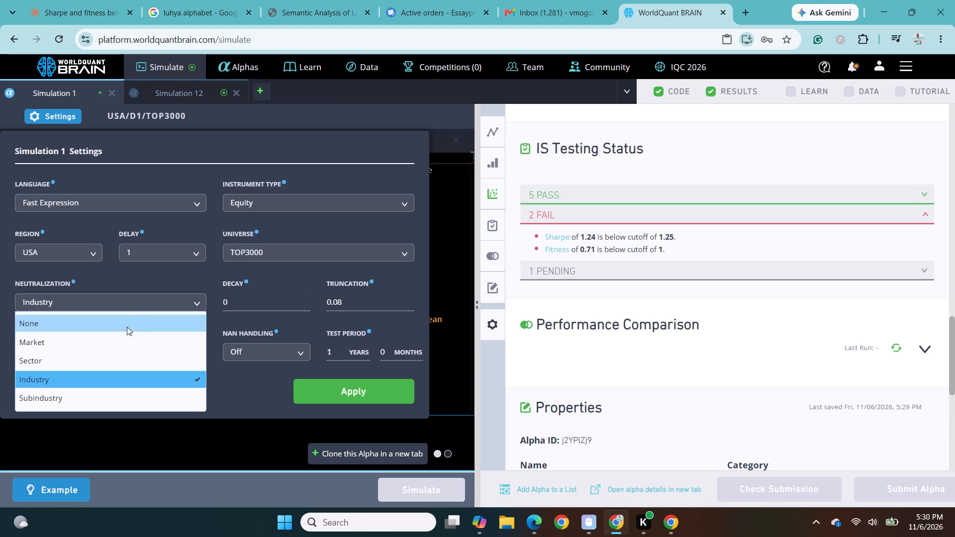
left_click(355, 388)
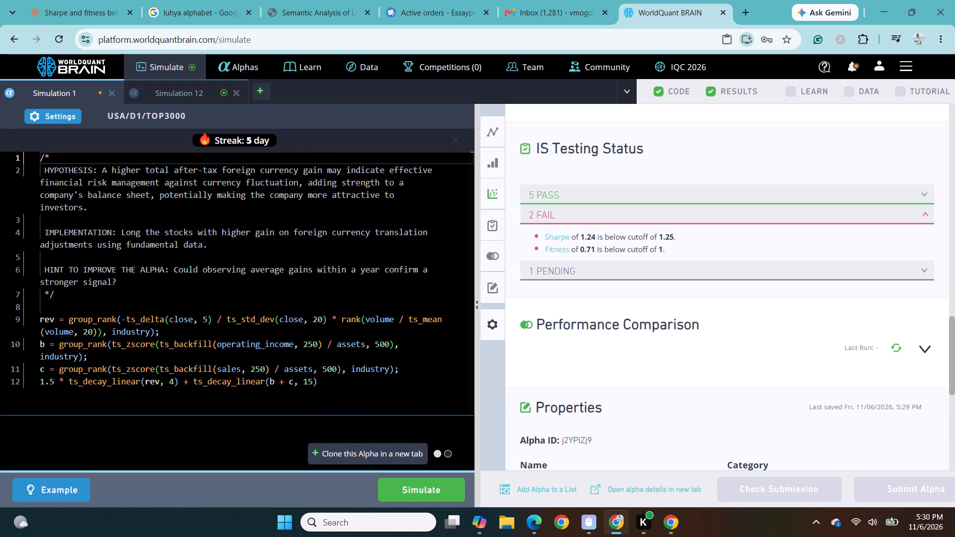
left_click(419, 494)
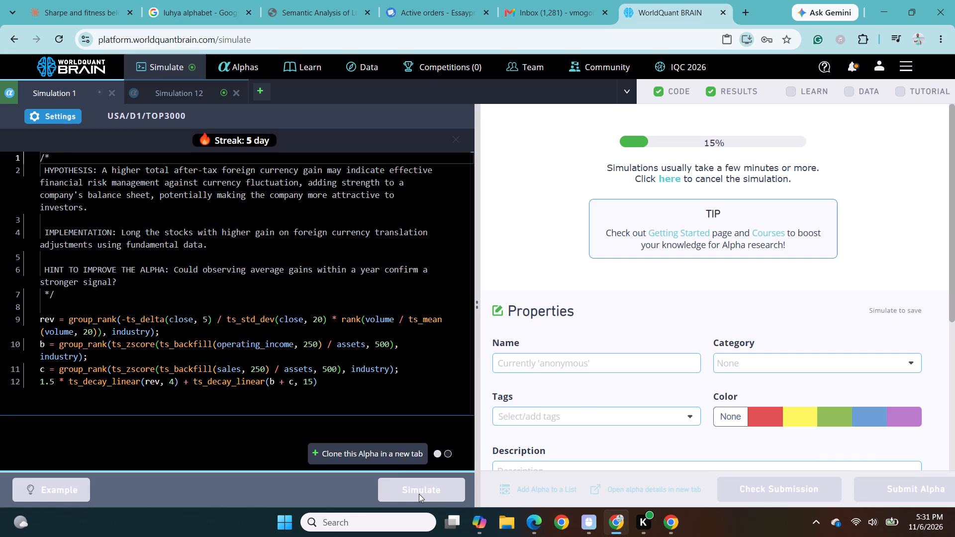
Open Simulation 12, show its test period, and expand the failed checks under IS Testing Status.
left_click(190, 91)
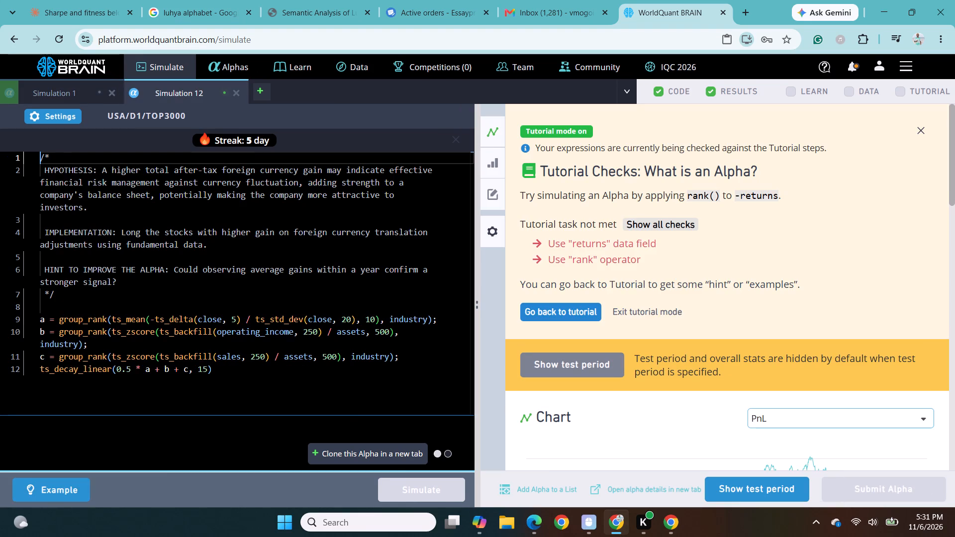
left_click(748, 491)
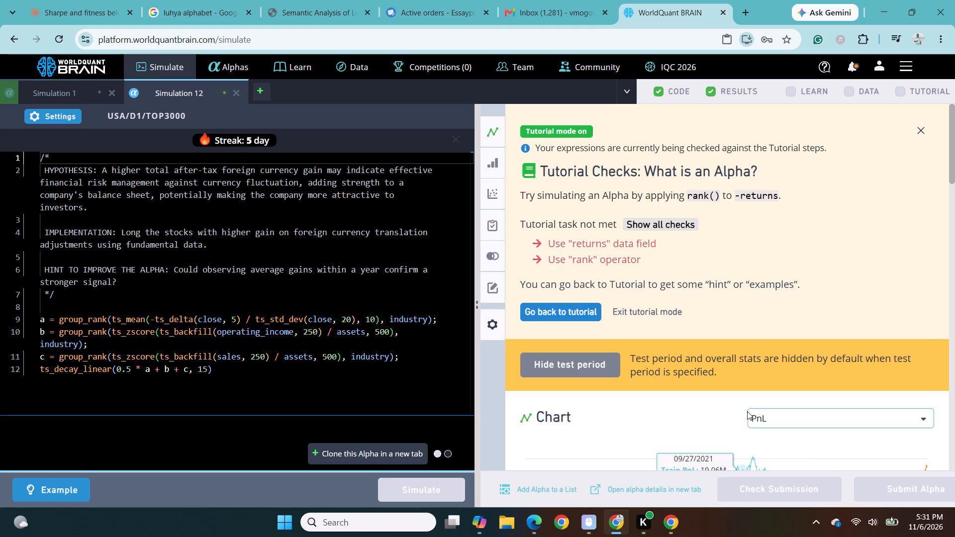
scroll(718, 403, "down", 4)
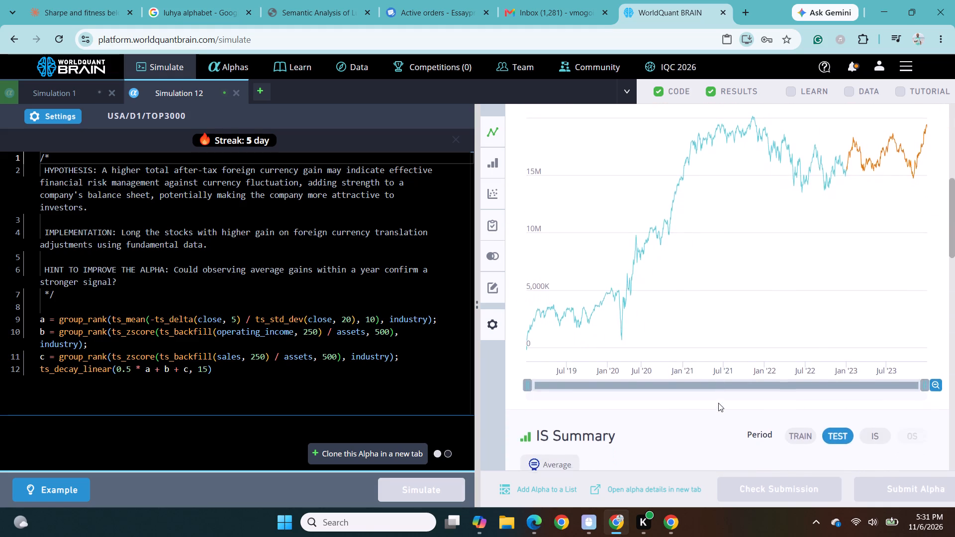
scroll(718, 403, "down", 3)
scroll(718, 403, "up", 1)
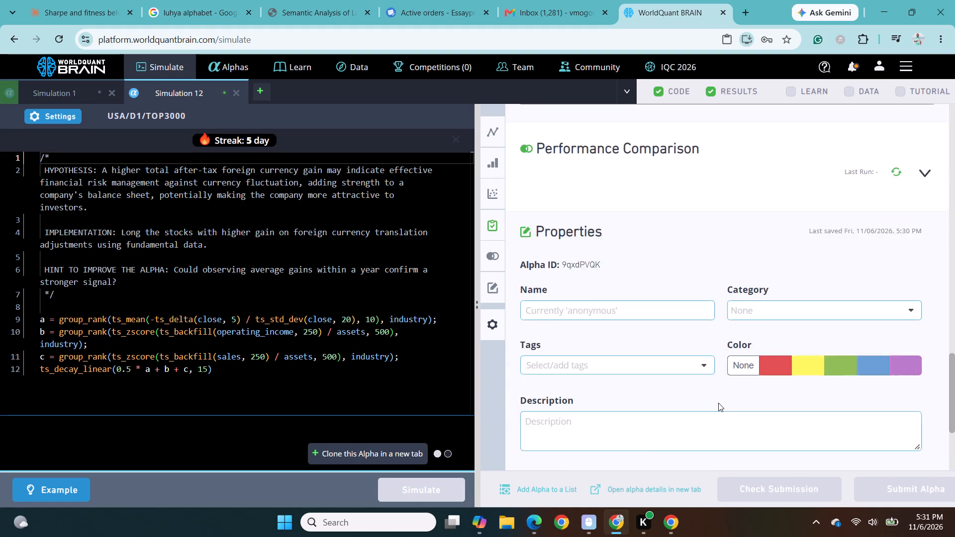
scroll(718, 403, "up", 1)
left_click(698, 320)
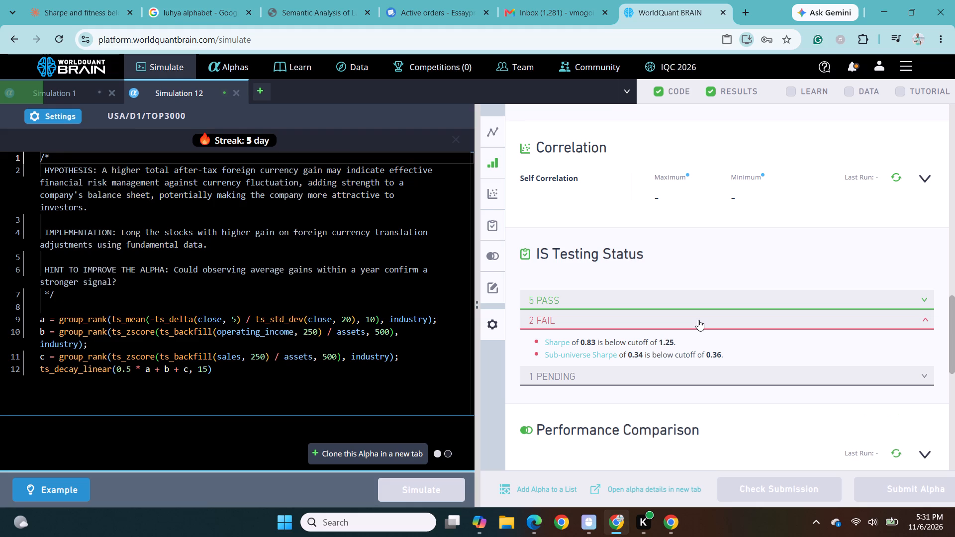
scroll(698, 320, "down", 1)
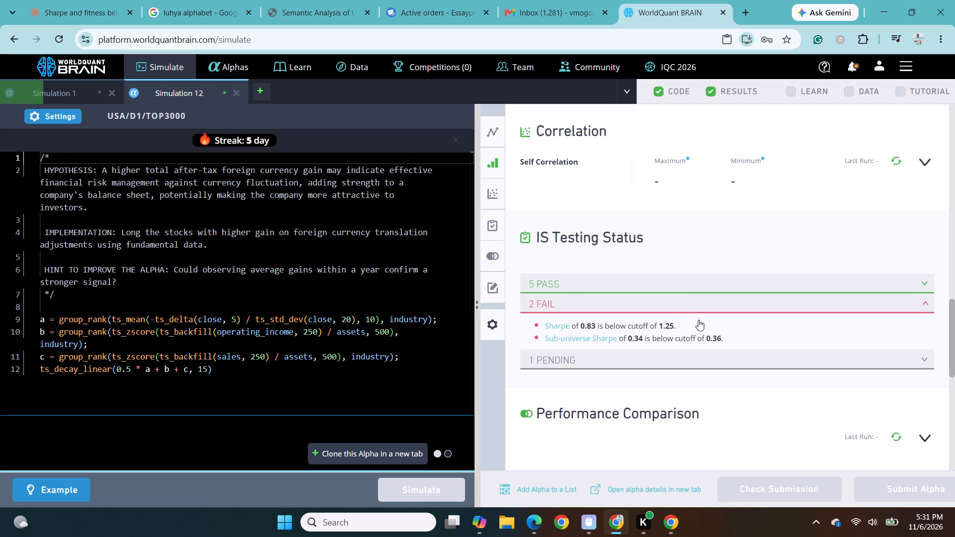
scroll(698, 320, "down", 1)
Set Simulation 12's truncation to 0.04, apply the settings, and rerun the simulation.
left_click(54, 114)
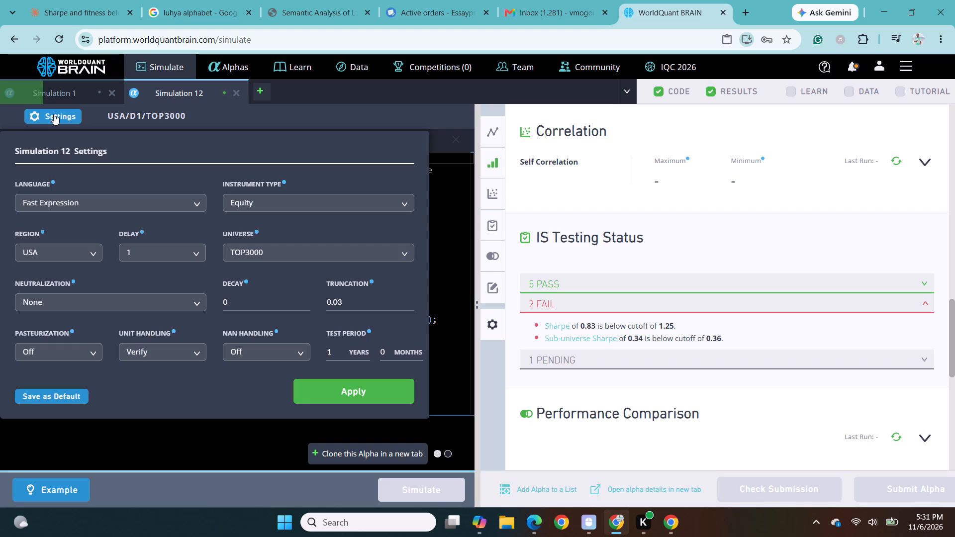
left_click(348, 301)
key("BackSpace")
key("4")
left_click(372, 390)
left_click(424, 494)
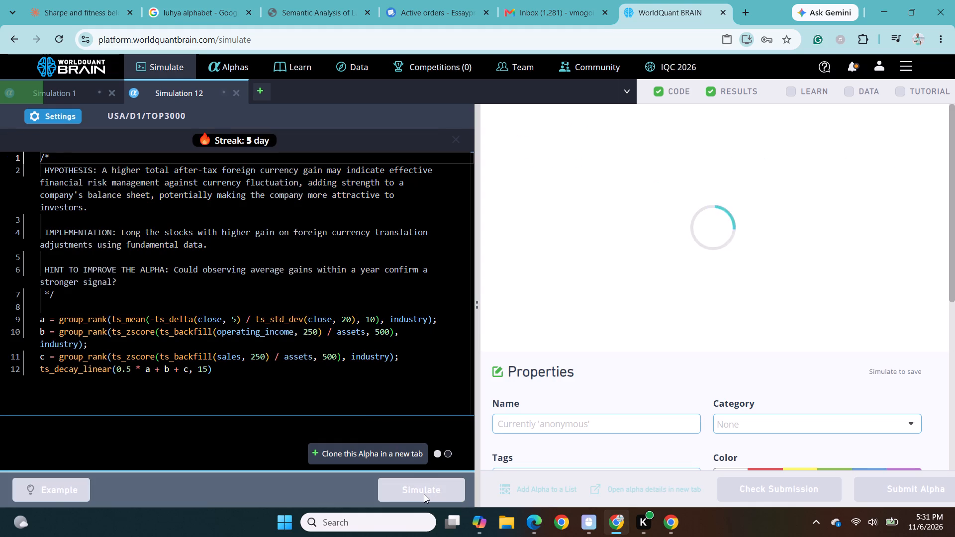
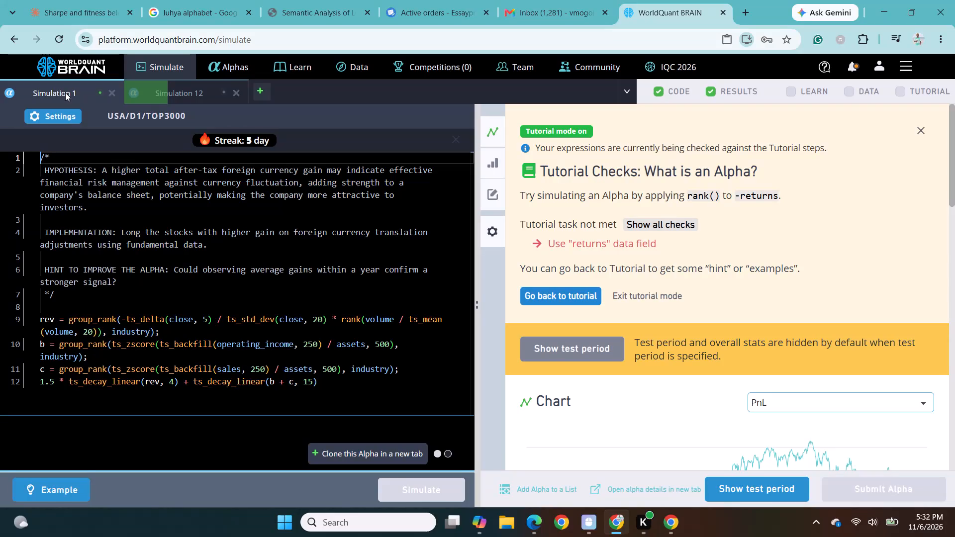
Show Simulation 1's test period and expand the failed checks under IS Testing Status.
left_click(751, 492)
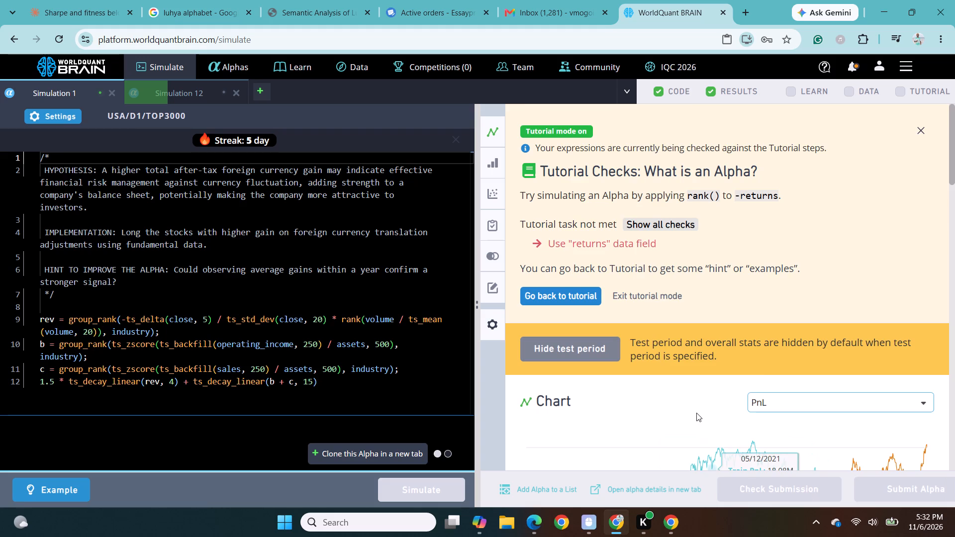
scroll(696, 413, "down", 5)
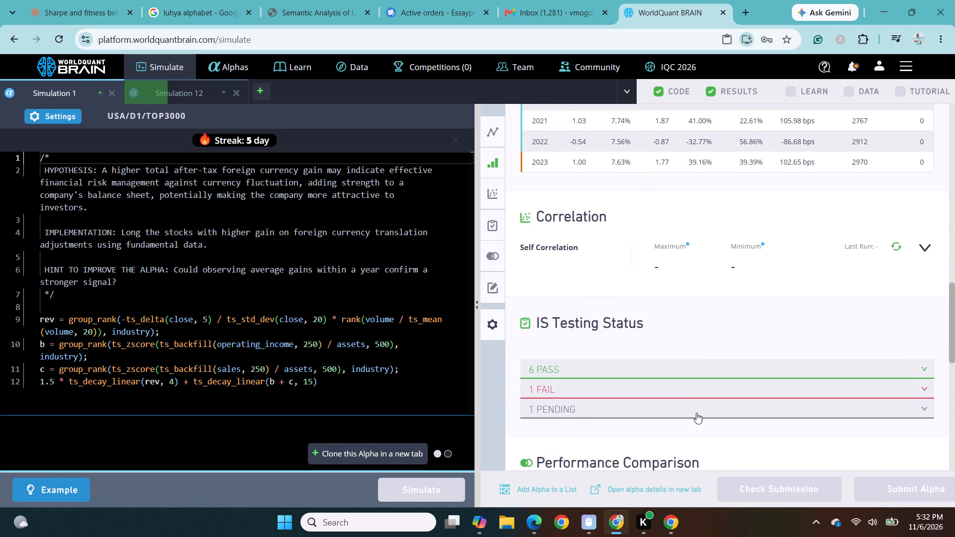
left_click(687, 389)
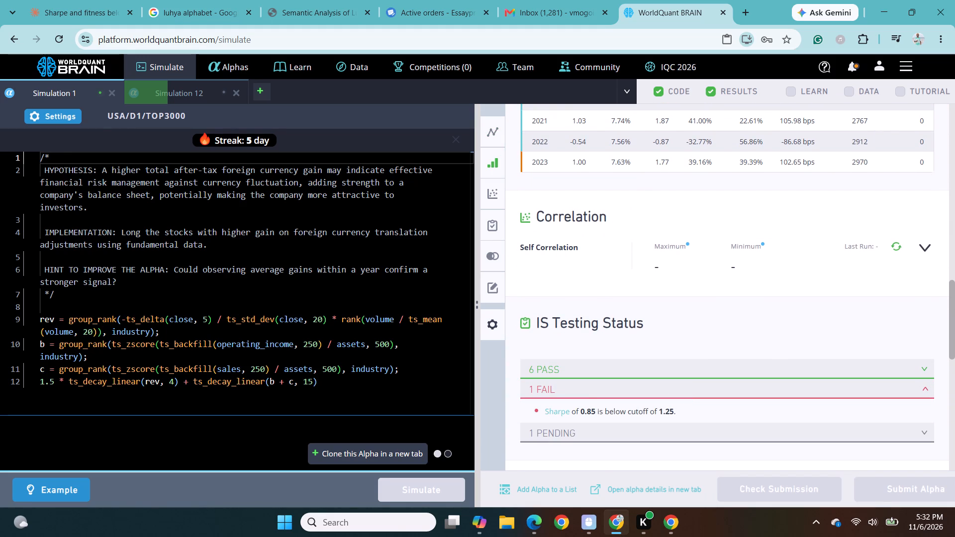
Set Simulation 1's neutralization to Subindustry, apply the settings, and rerun the simulation.
left_click(64, 115)
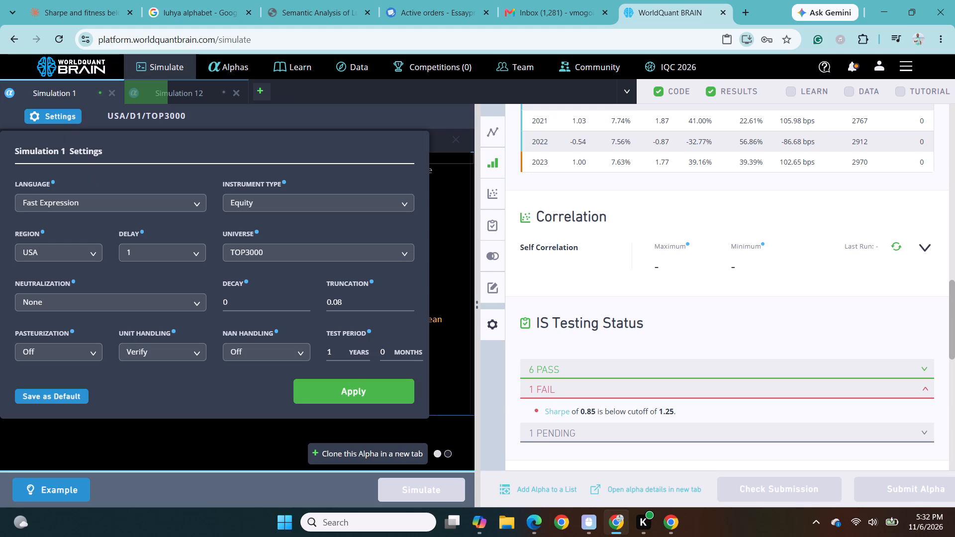
left_click(197, 303)
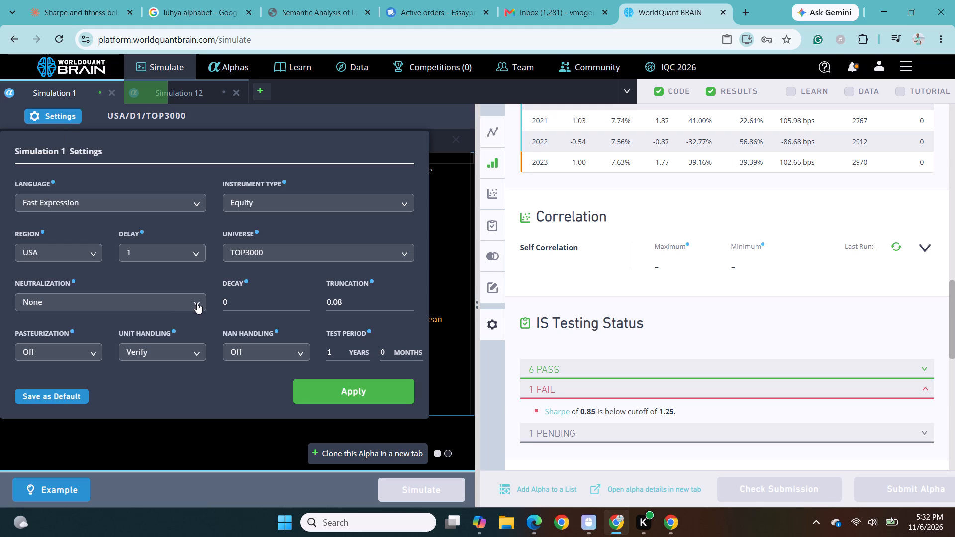
left_click(197, 303)
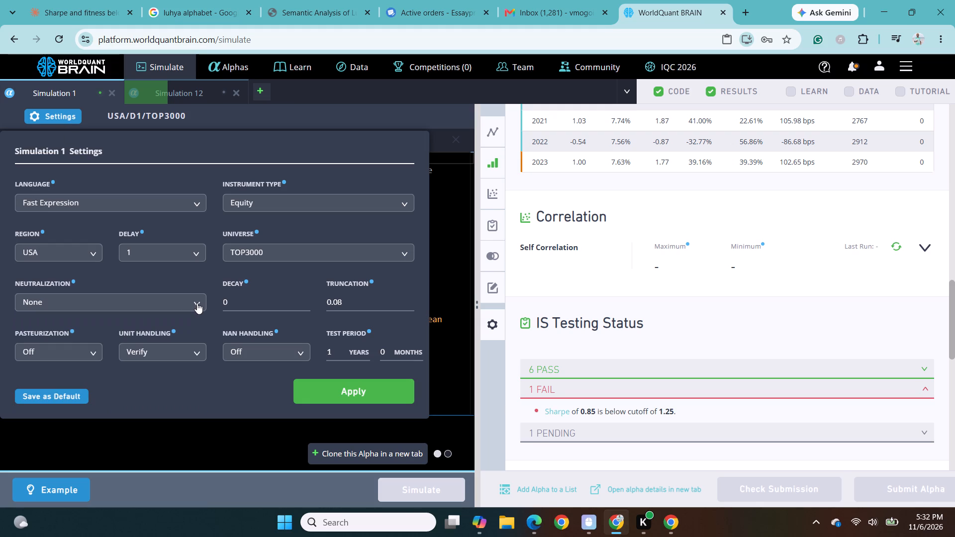
left_click(197, 303)
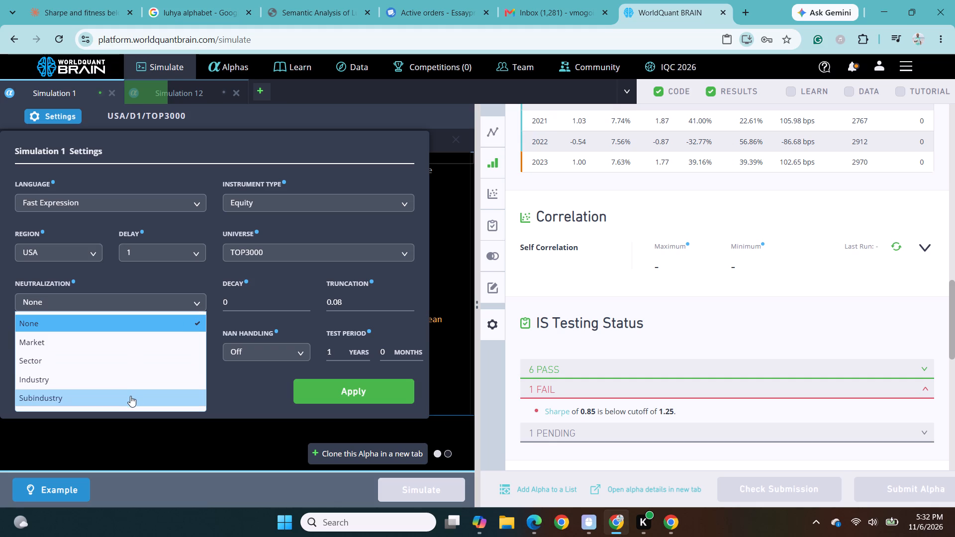
left_click(130, 396)
left_click(350, 391)
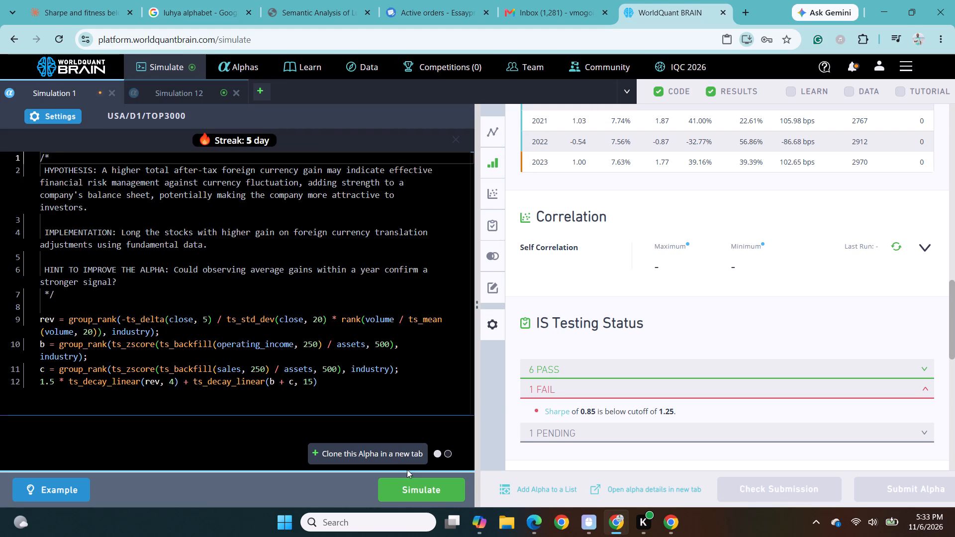
left_click(424, 491)
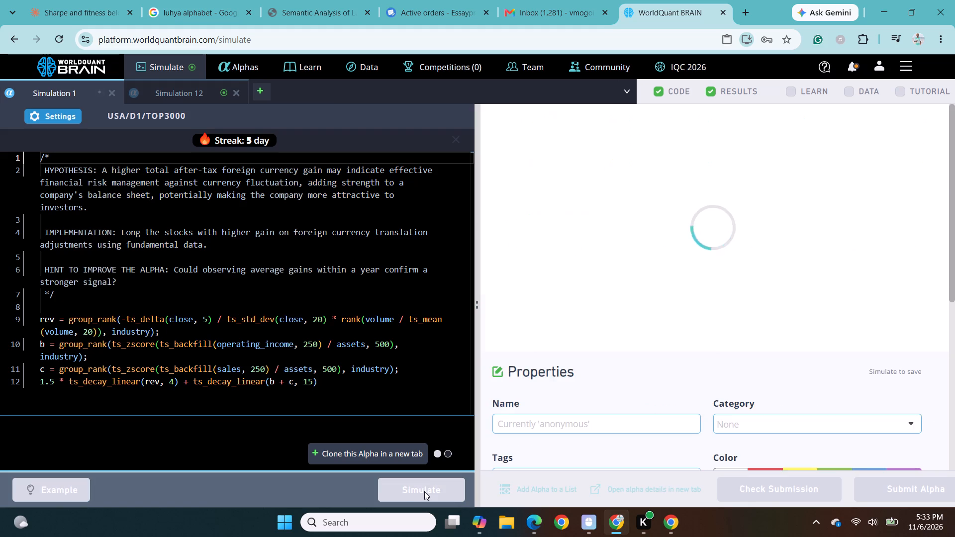